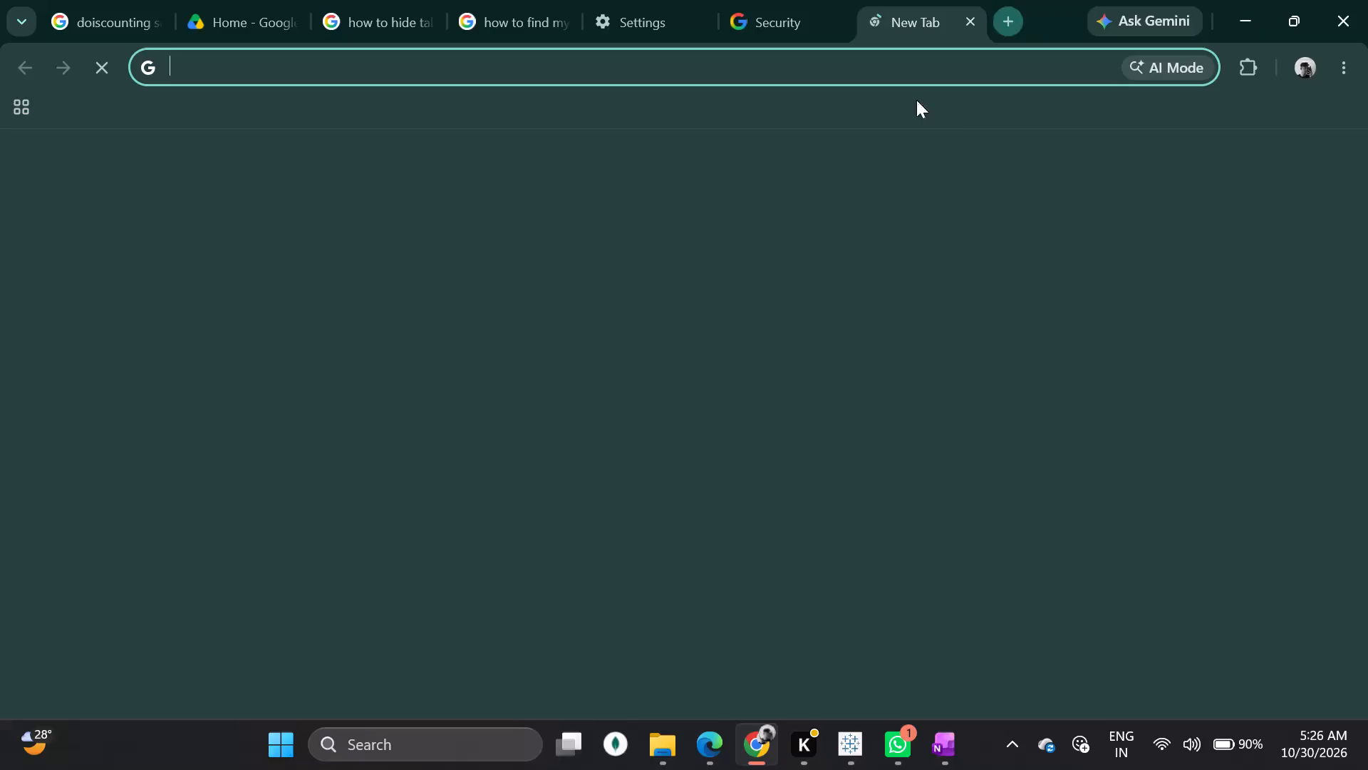
Enter "ma" in the Google search box on the new tab page to bring up matching suggestions.
left_click(646, 417)
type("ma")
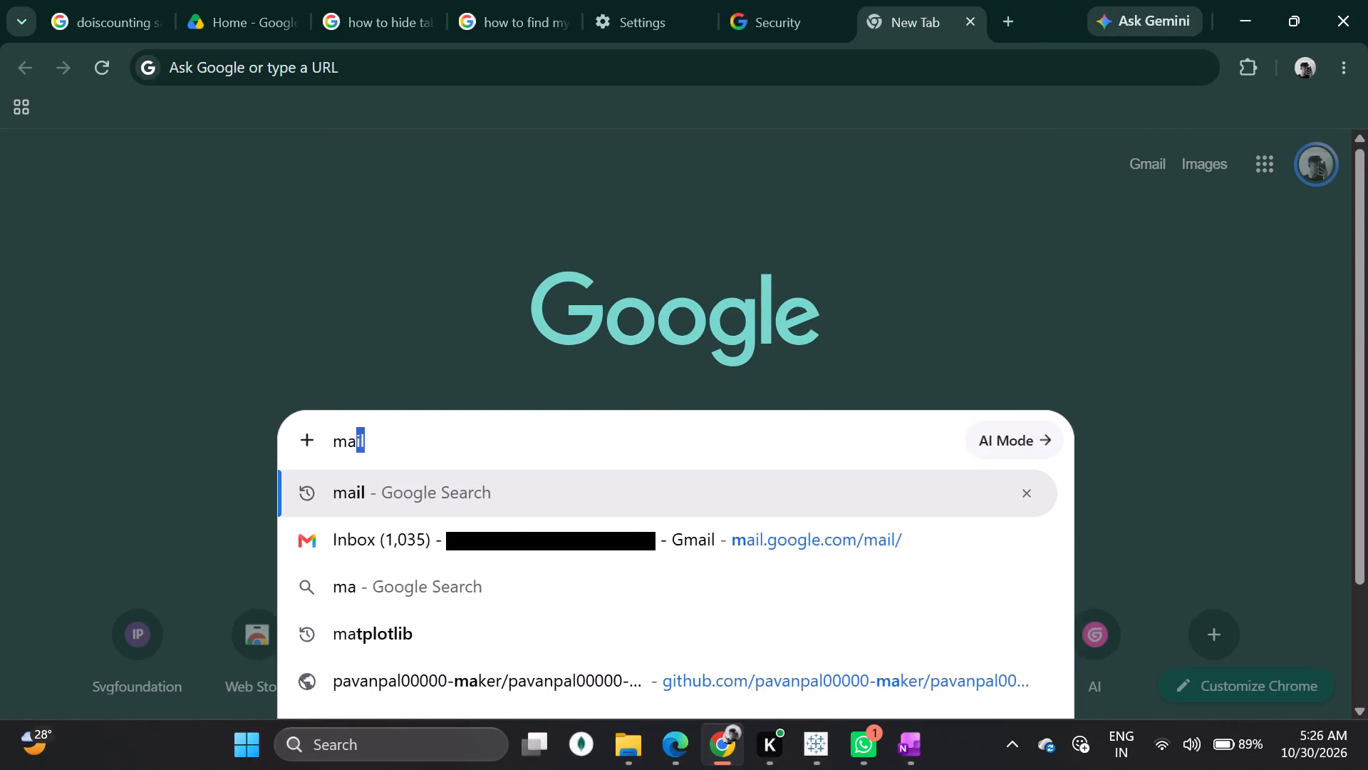
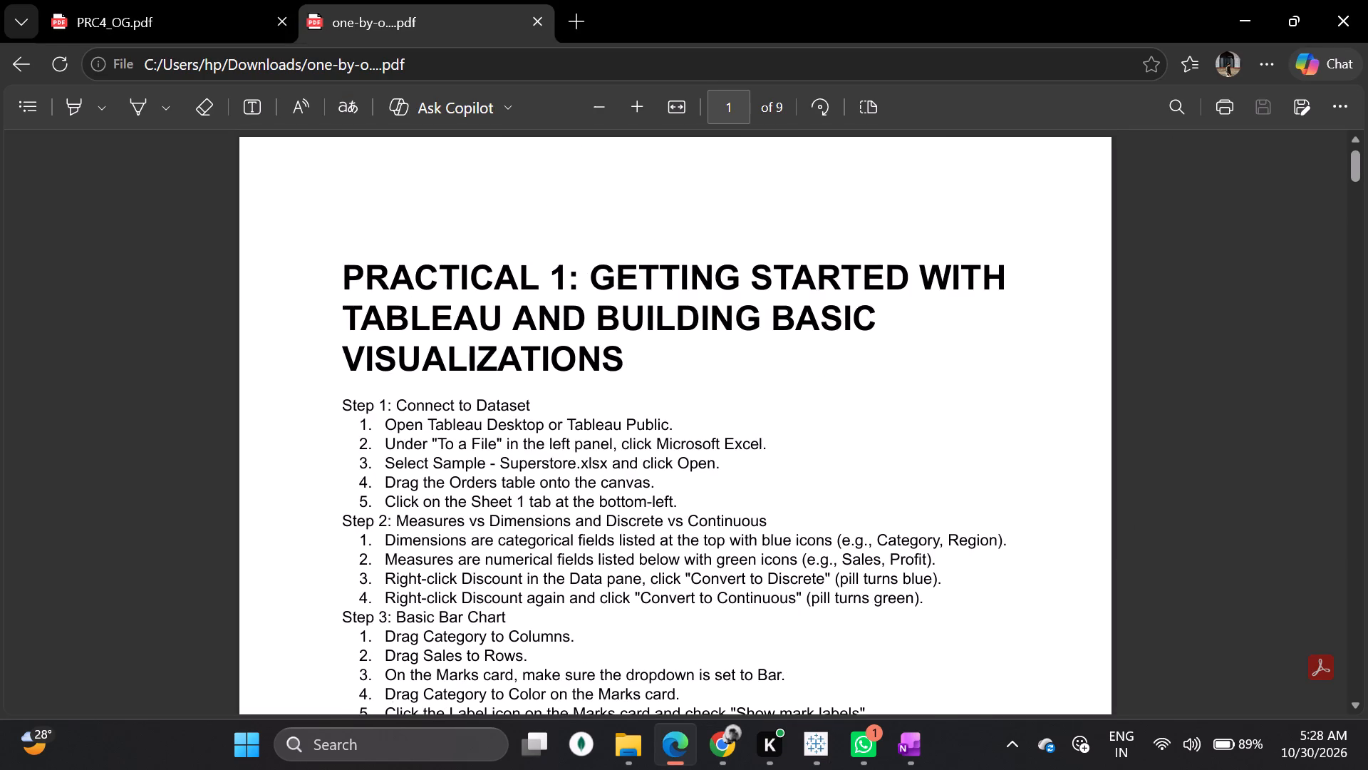
Read through the Practical 1 instructions in the PDF, from connecting the dataset to building the basic dashboard.
scroll(559, 433, "down", 5)
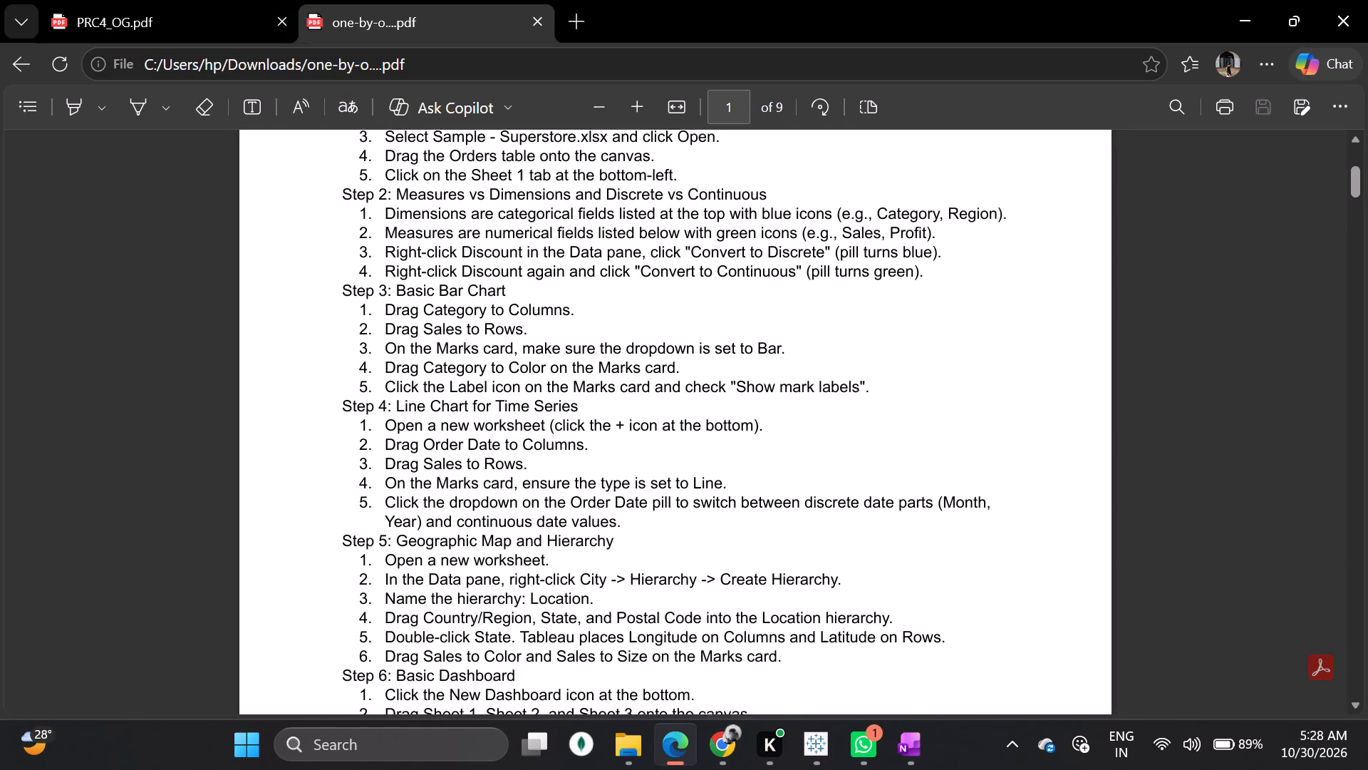
scroll(559, 433, "down", 2)
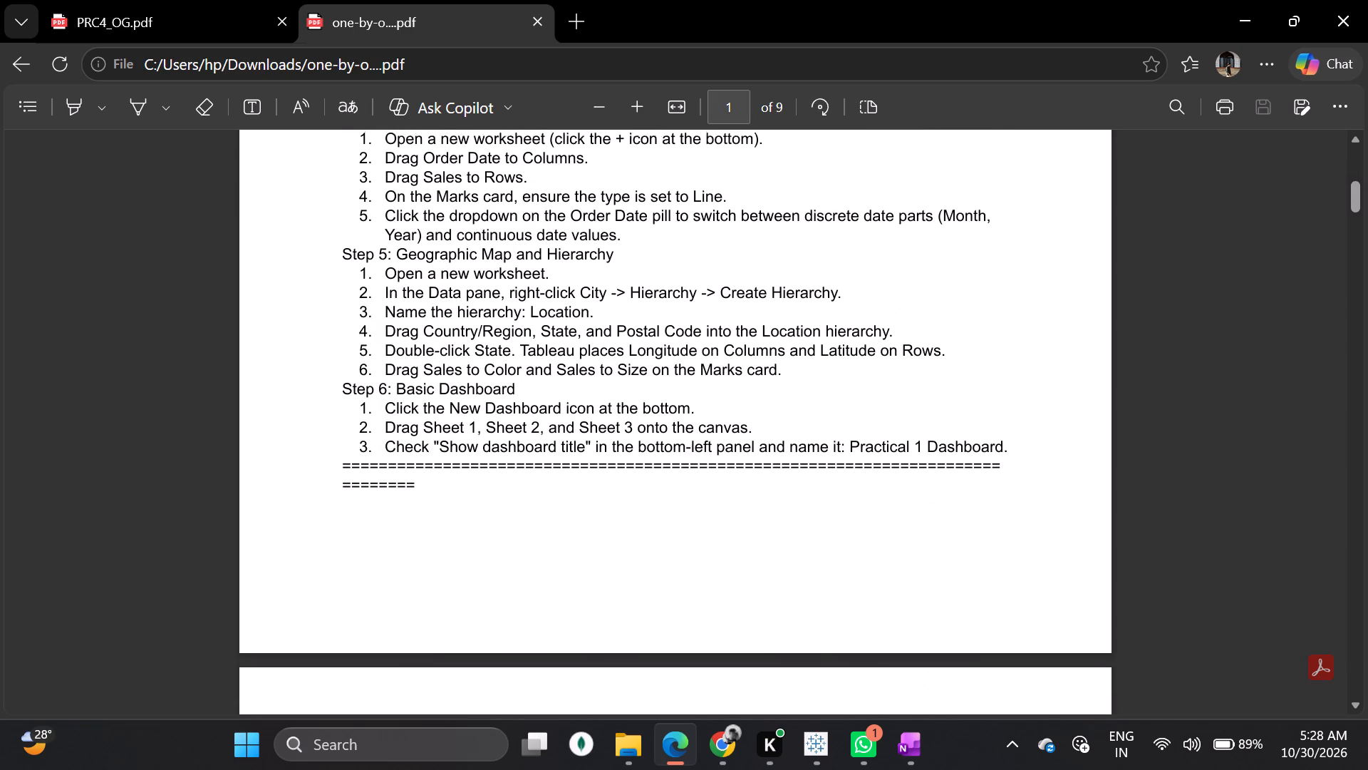
scroll(559, 433, "down", 1)
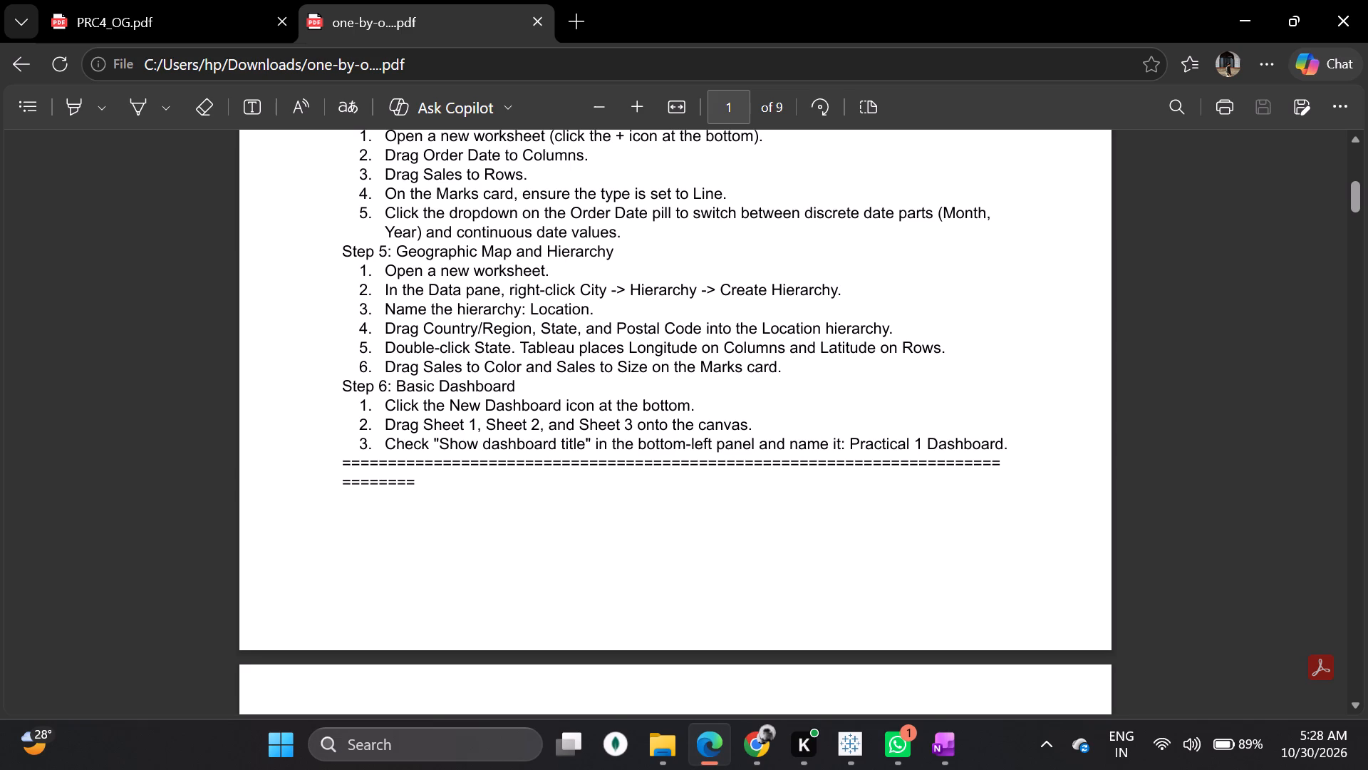
scroll(608, 479, "down", 2)
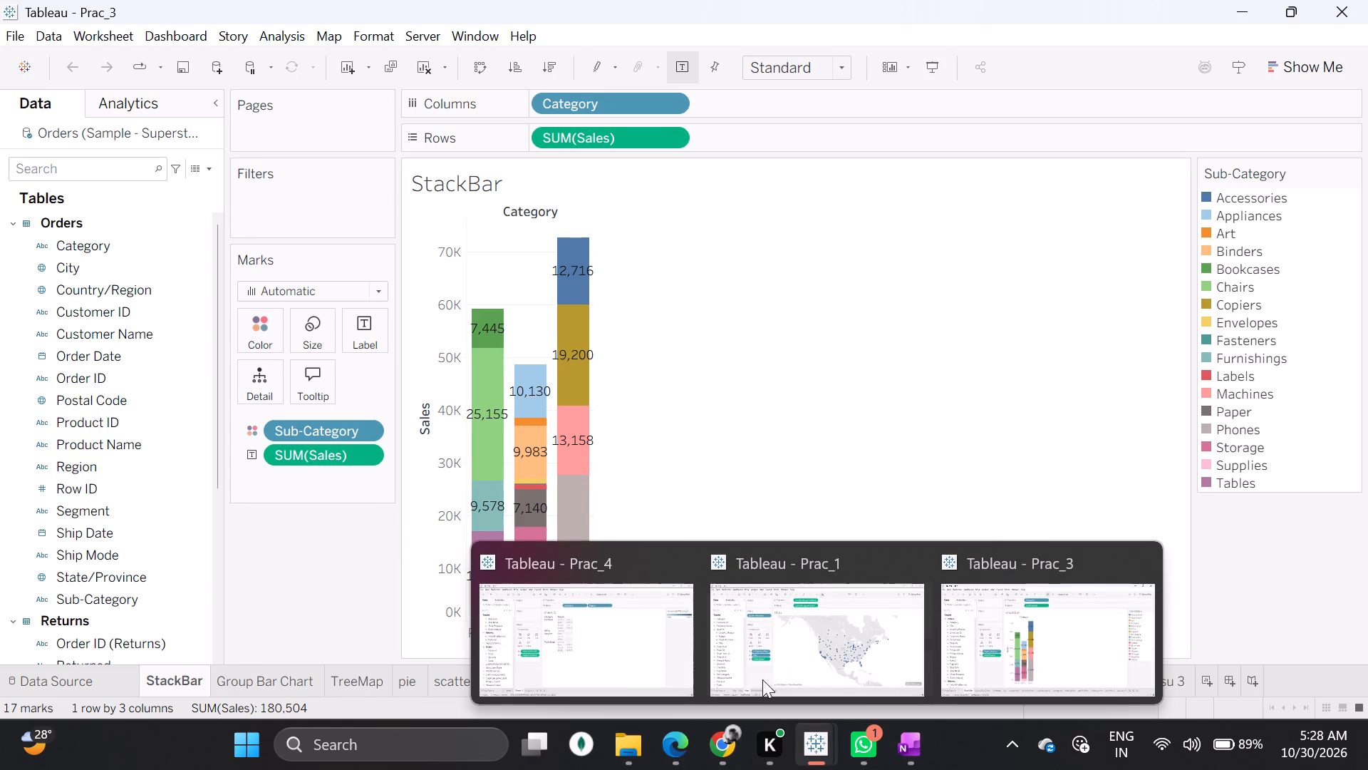
Switch to the Prac_1 workbook in Tableau.
left_click(814, 663)
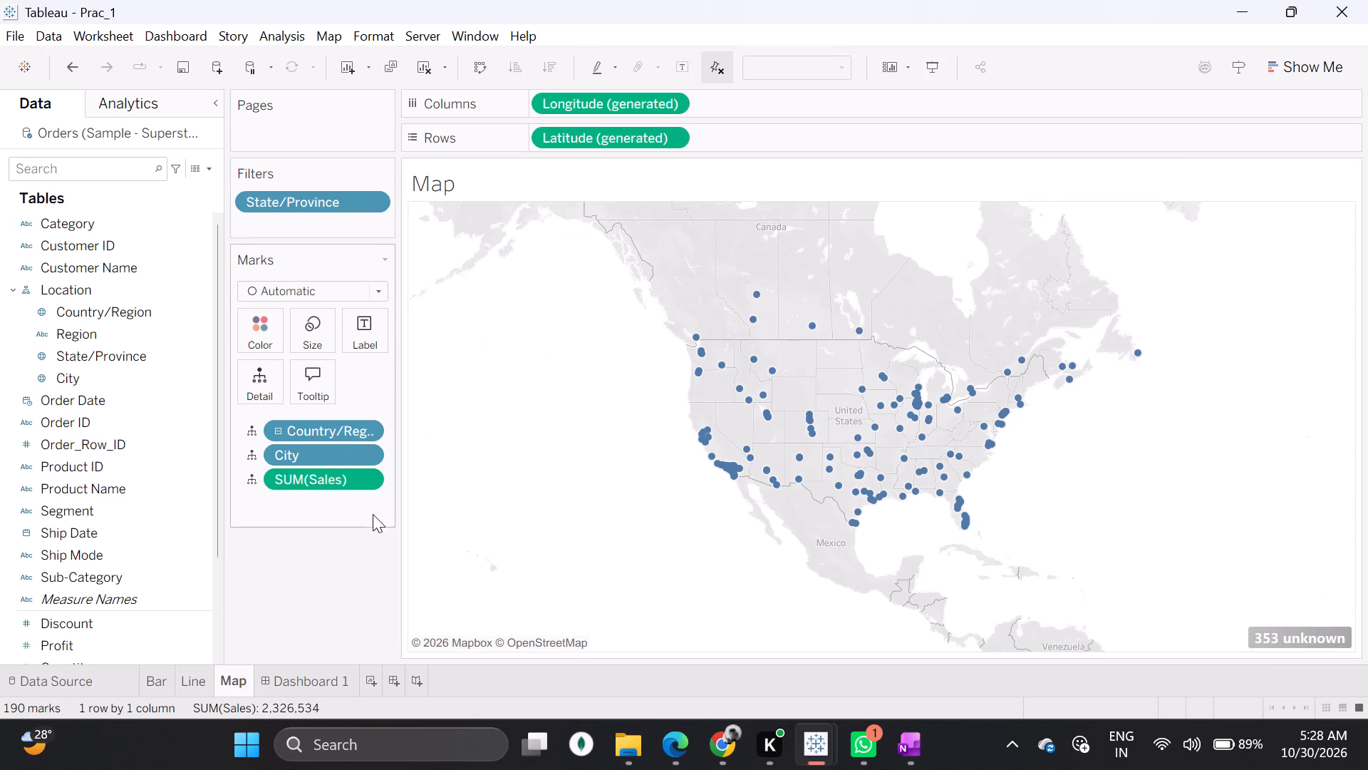
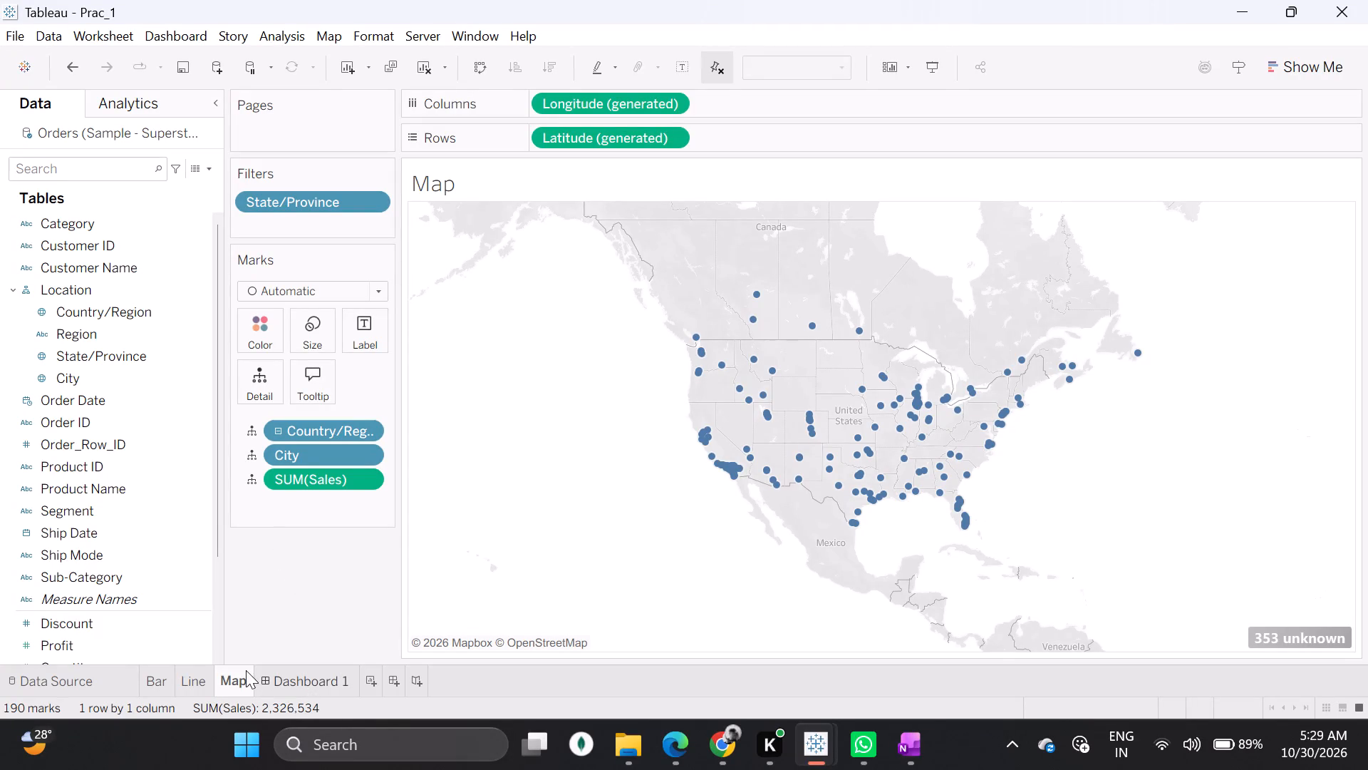
Open the Line worksheet to view the chart of Sales by Order Date year.
left_click(196, 678)
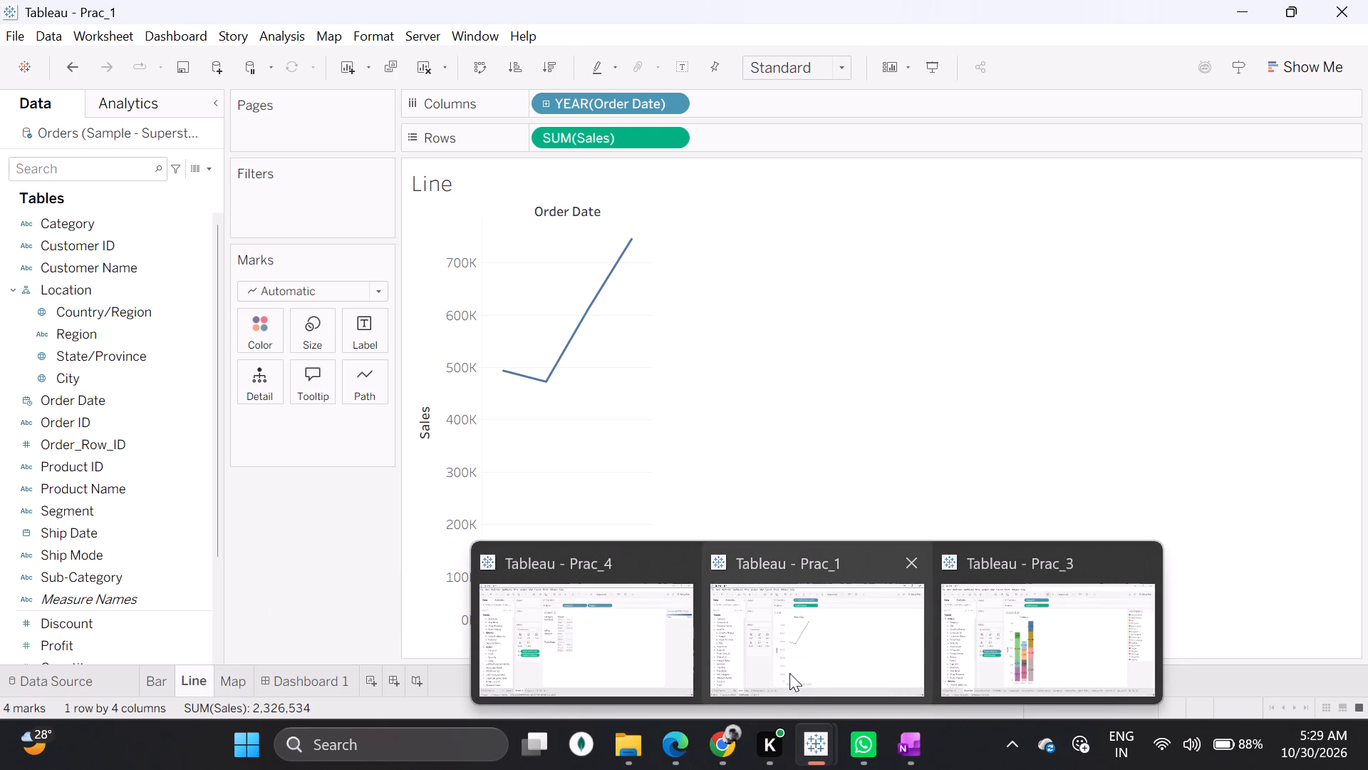
left_click(795, 366)
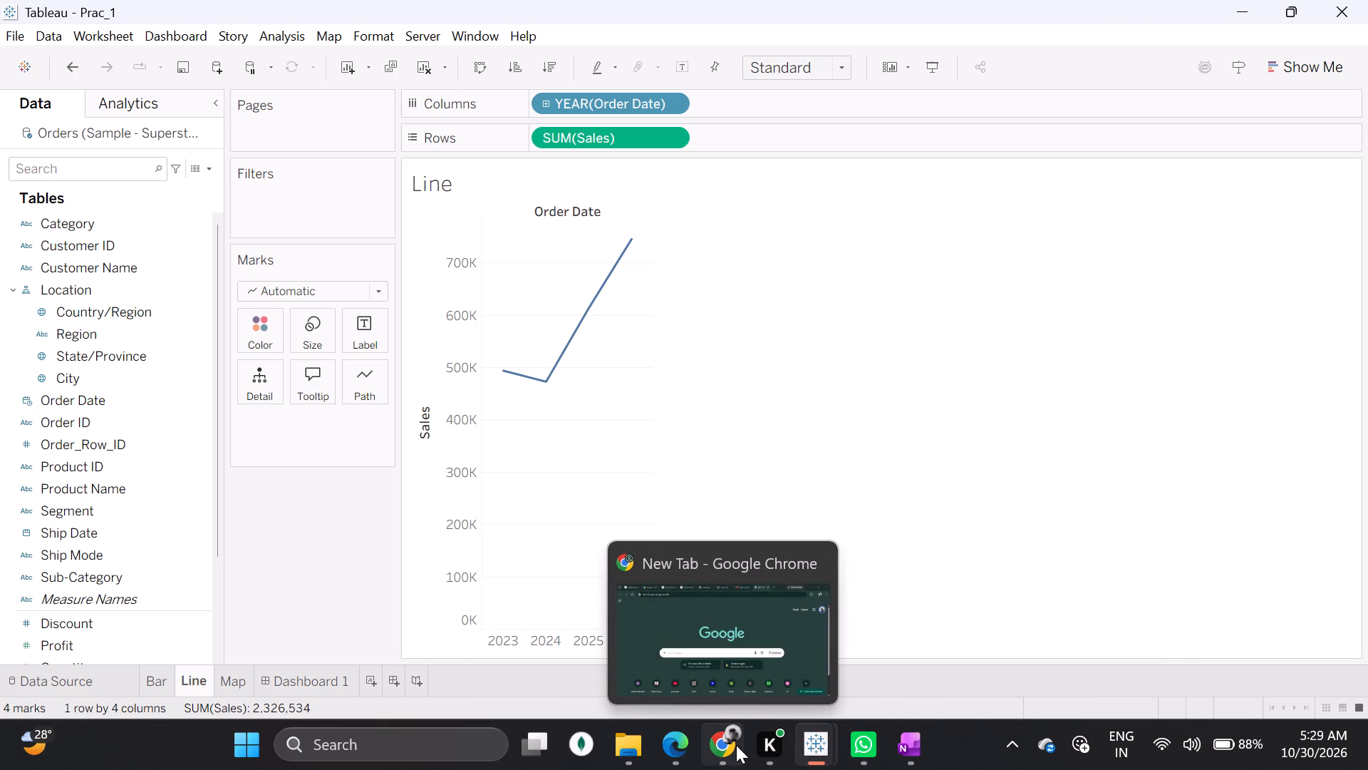
Switch to the instructions PDF in Microsoft Edge and read Practical 2, from the live versus extract connection to data source filters.
left_click(663, 742)
scroll(518, 575, "down", 3)
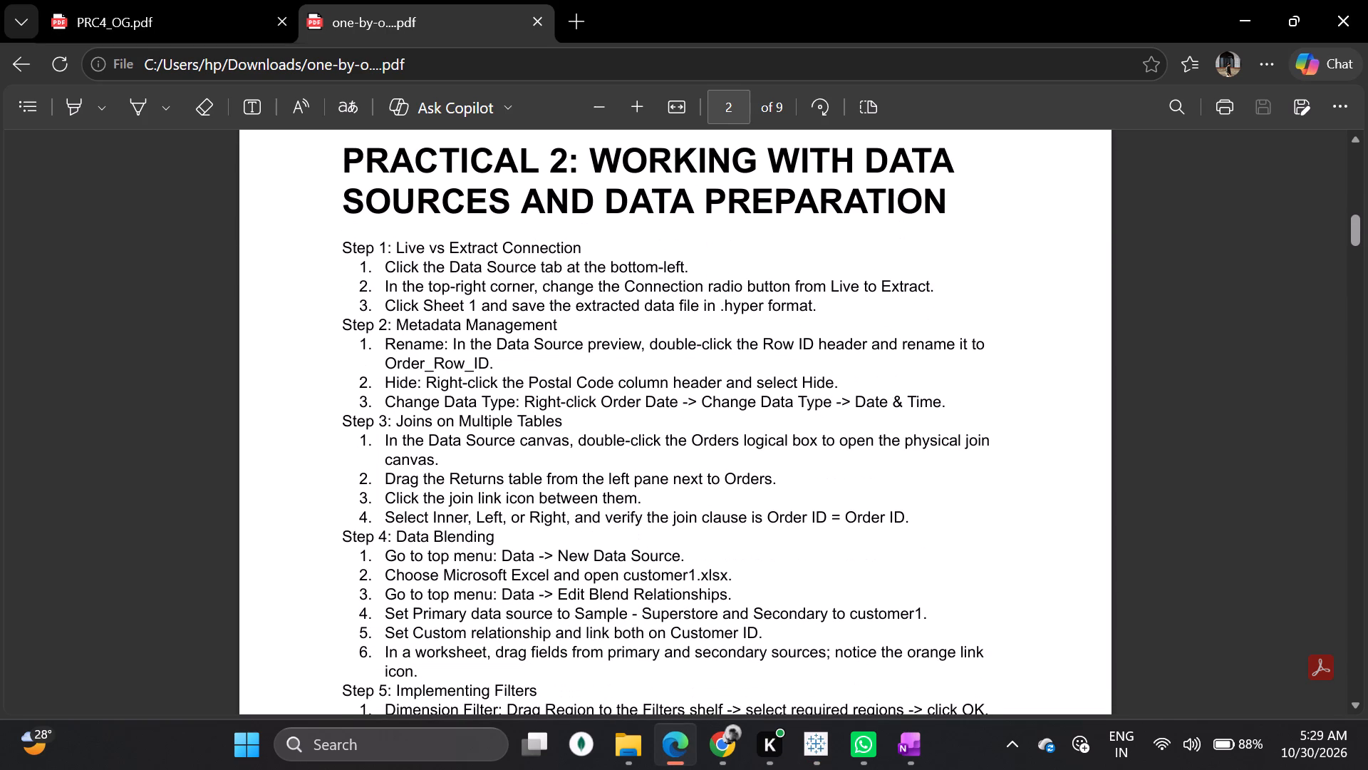
scroll(518, 575, "down", 2)
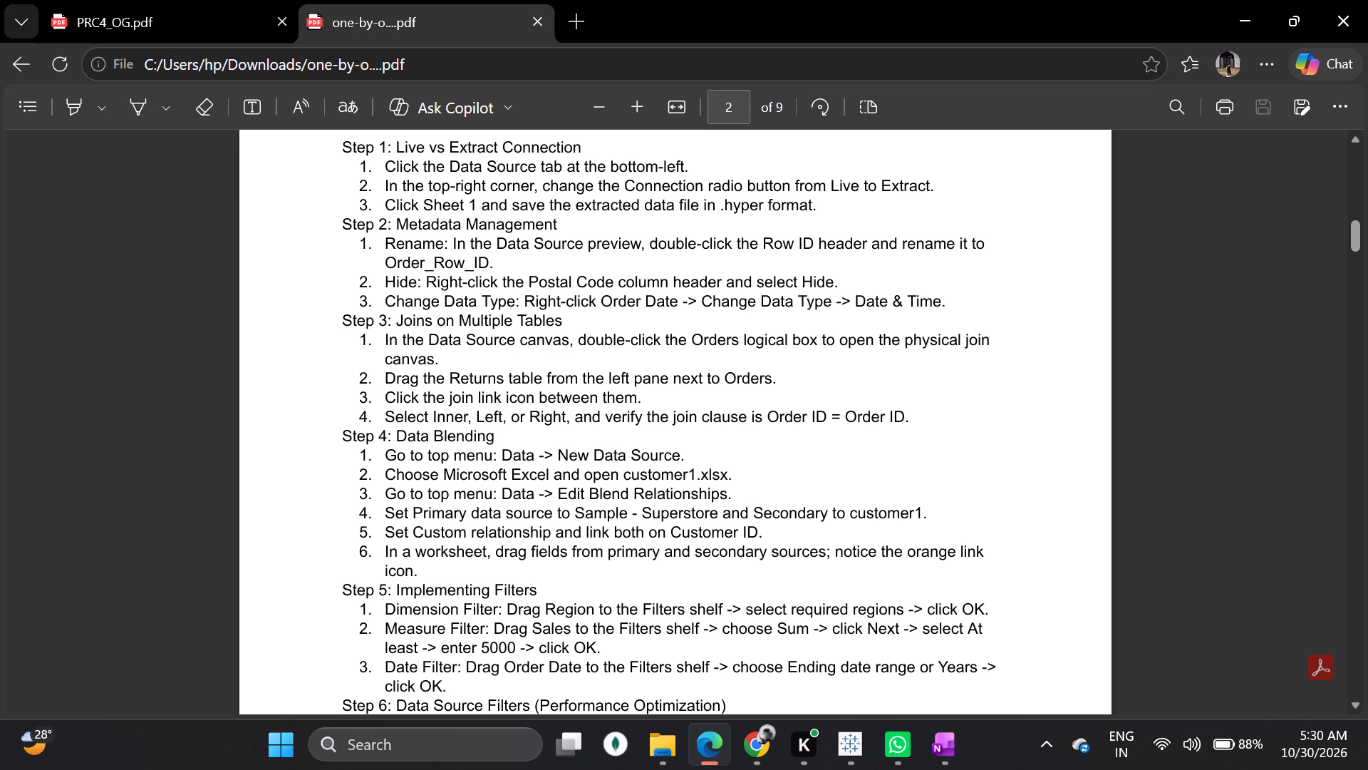
scroll(482, 739, "down", 1)
scroll(571, 624, "down", 1)
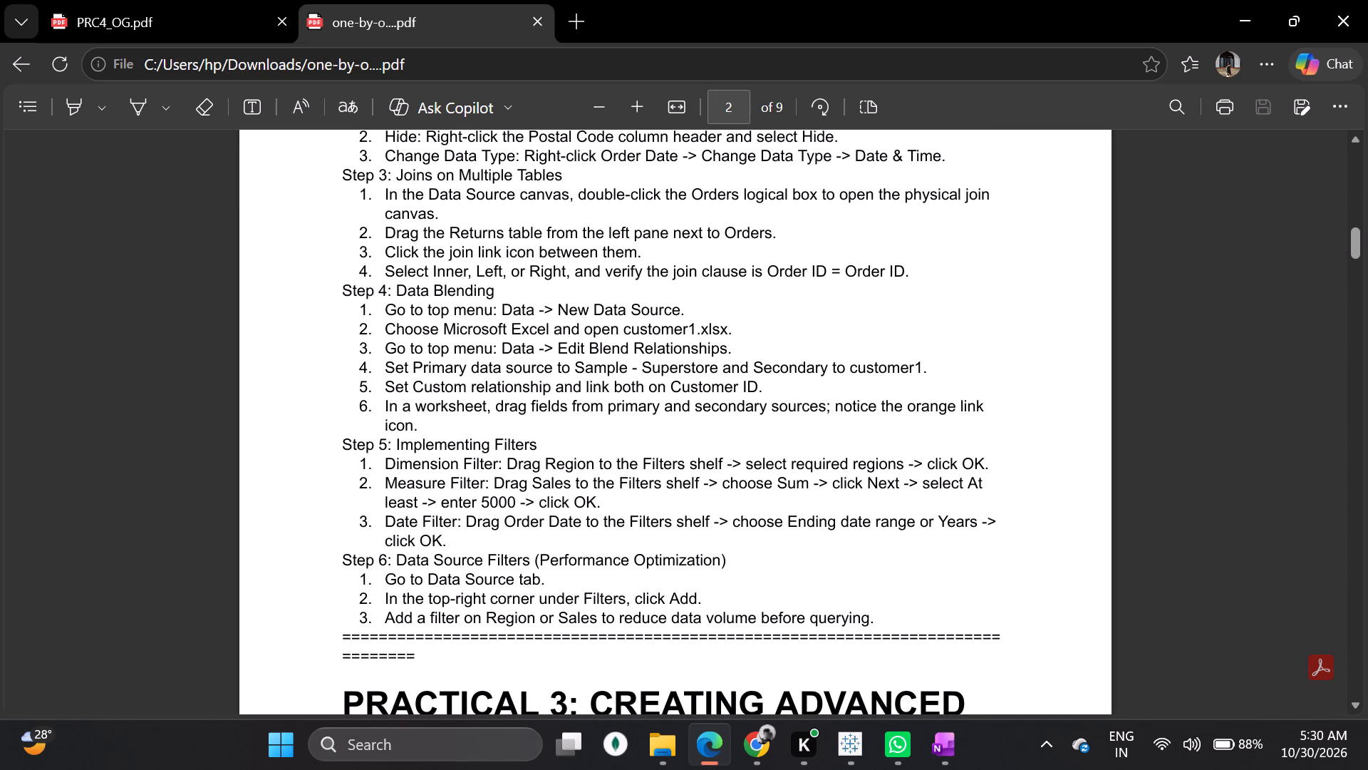
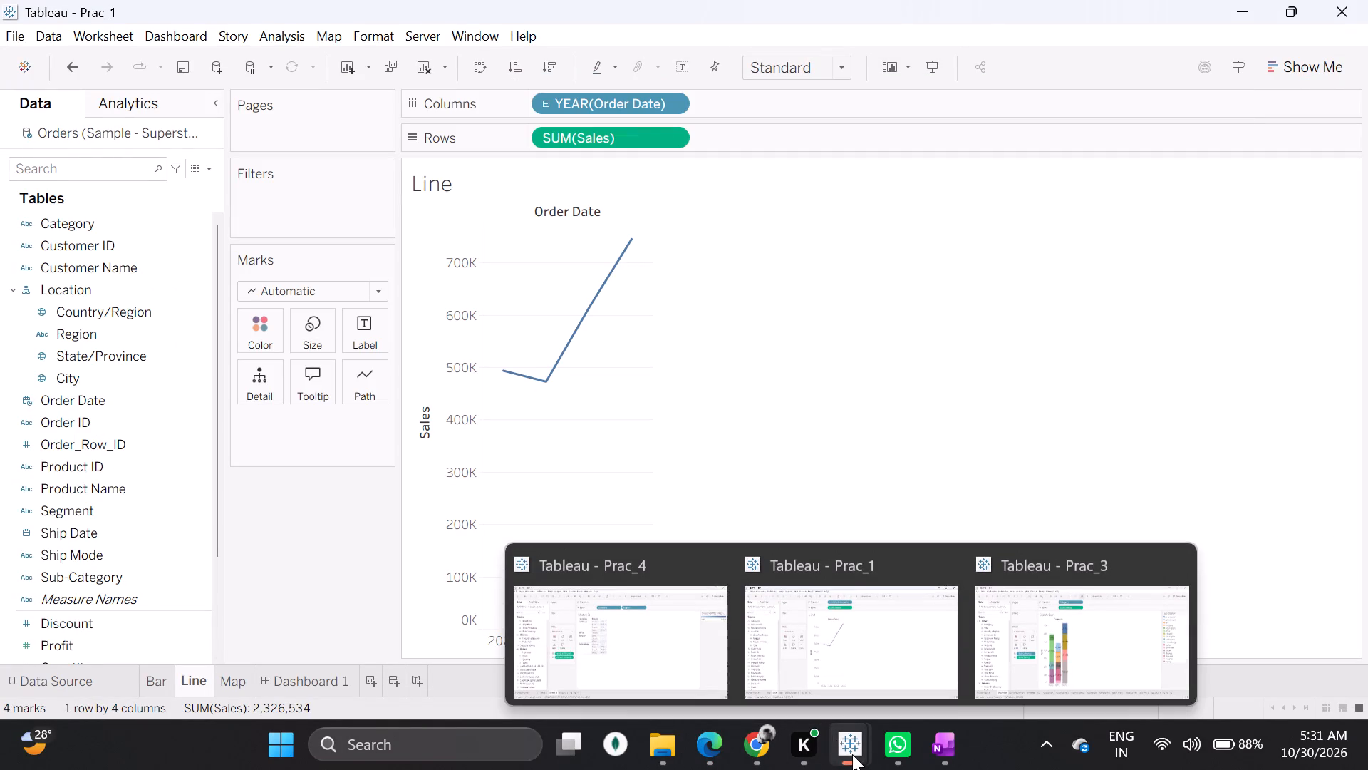
Switch to the Prac_1 workbook in Tableau and add a new blank worksheet.
left_click(853, 669)
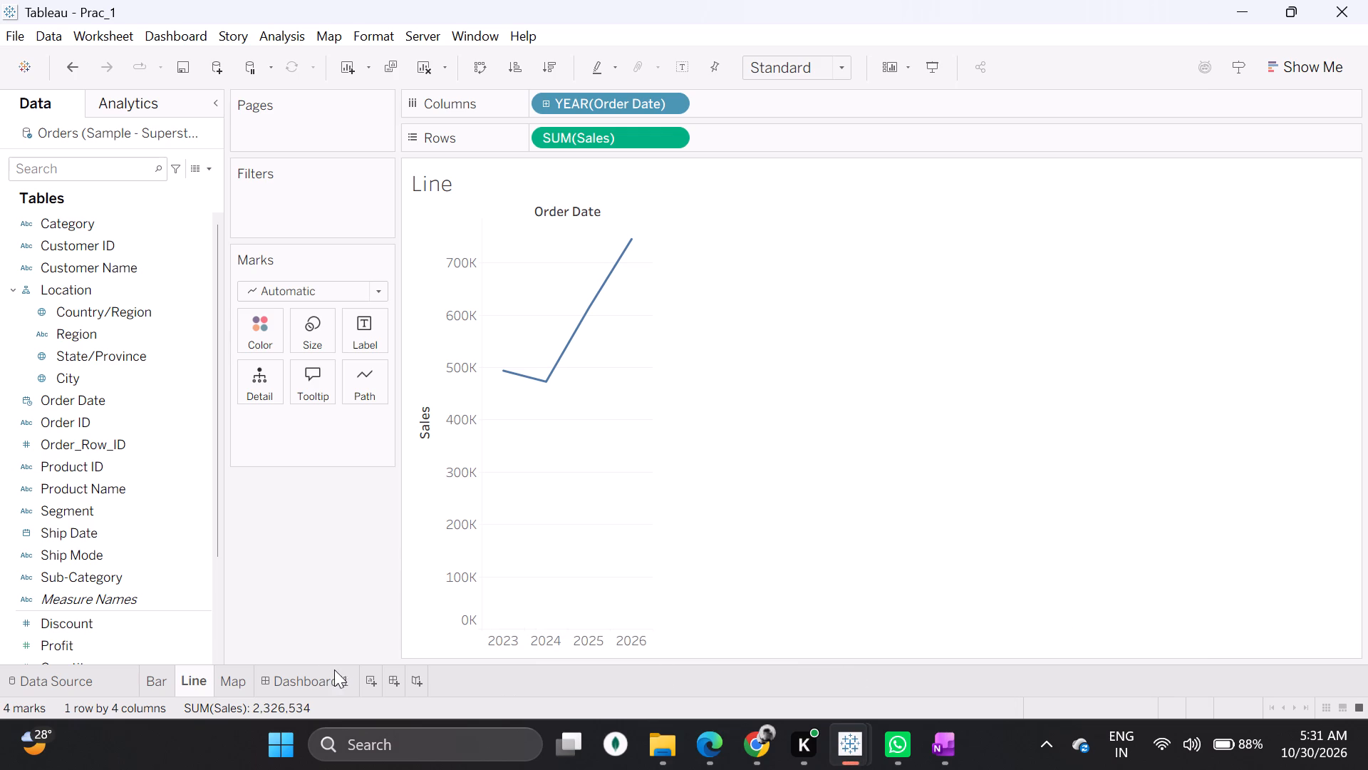
left_click(366, 682)
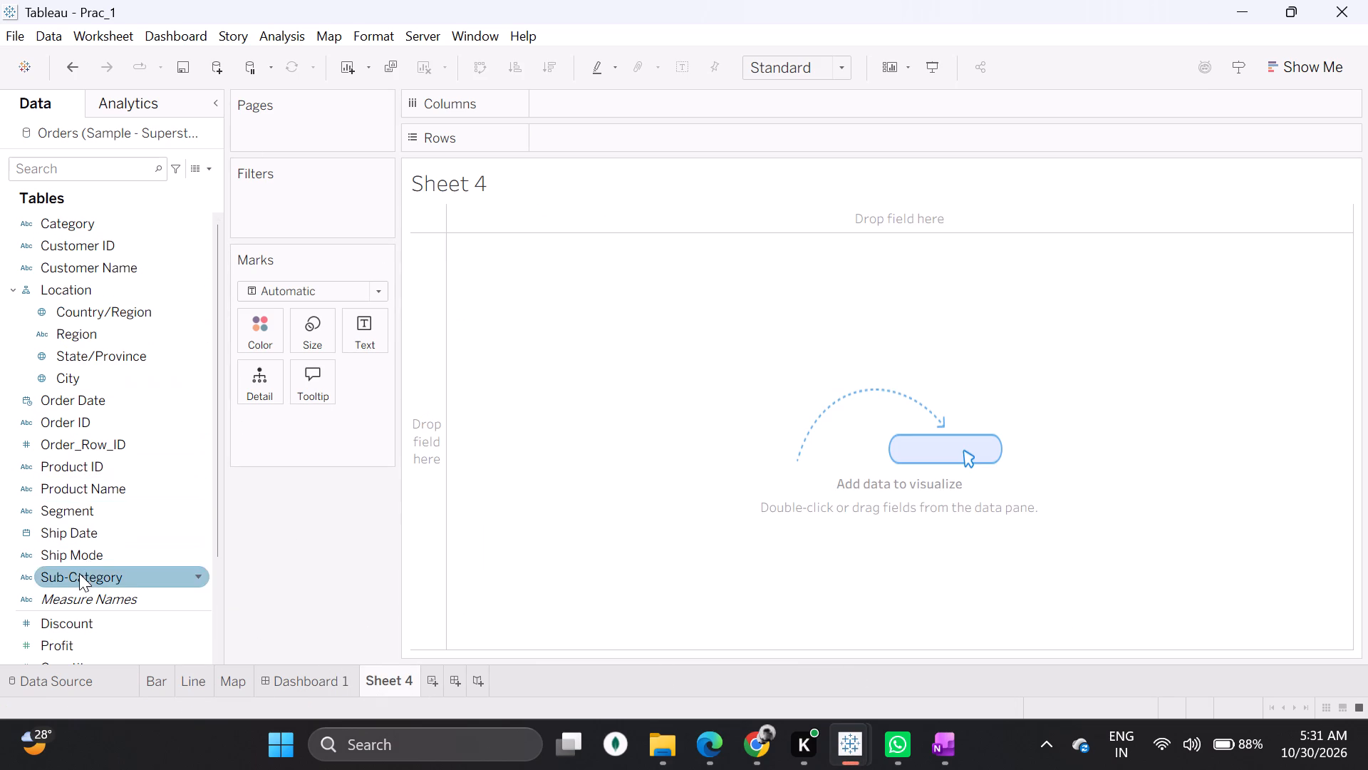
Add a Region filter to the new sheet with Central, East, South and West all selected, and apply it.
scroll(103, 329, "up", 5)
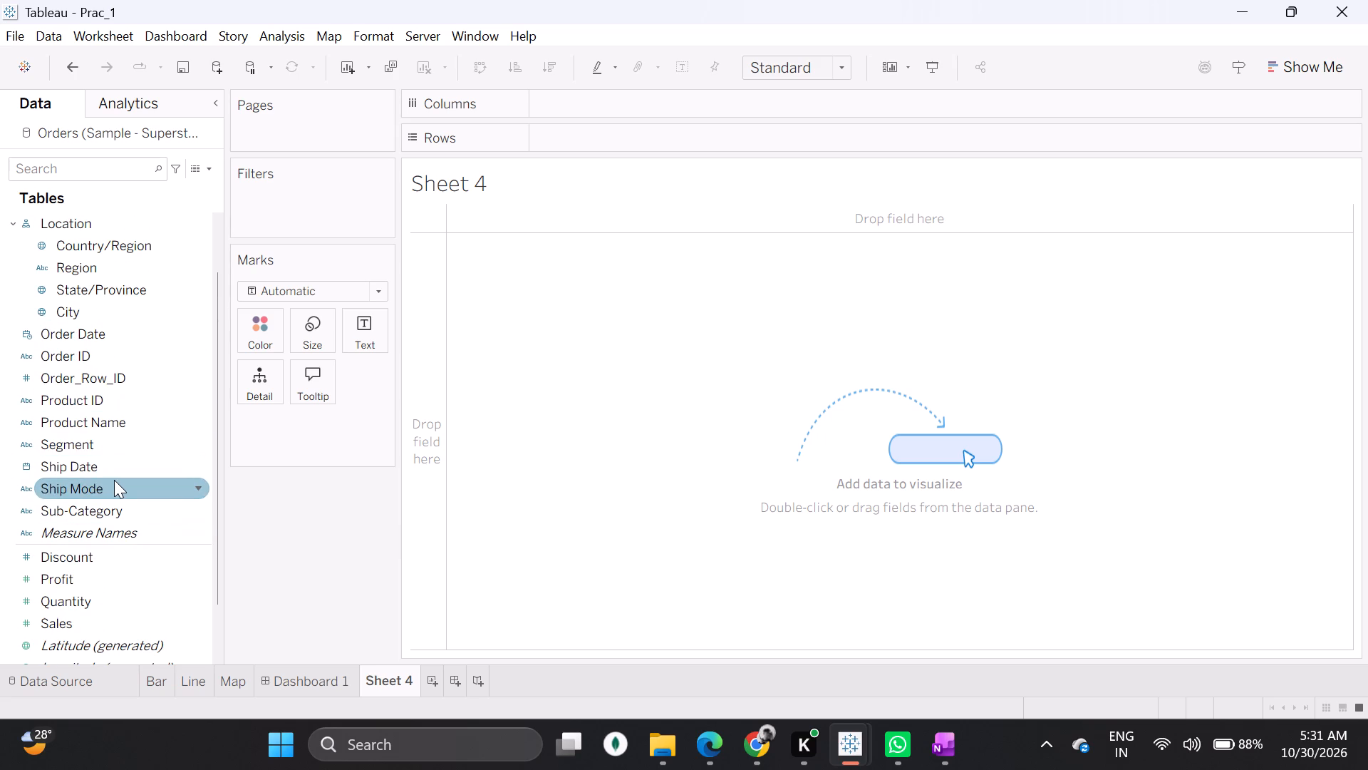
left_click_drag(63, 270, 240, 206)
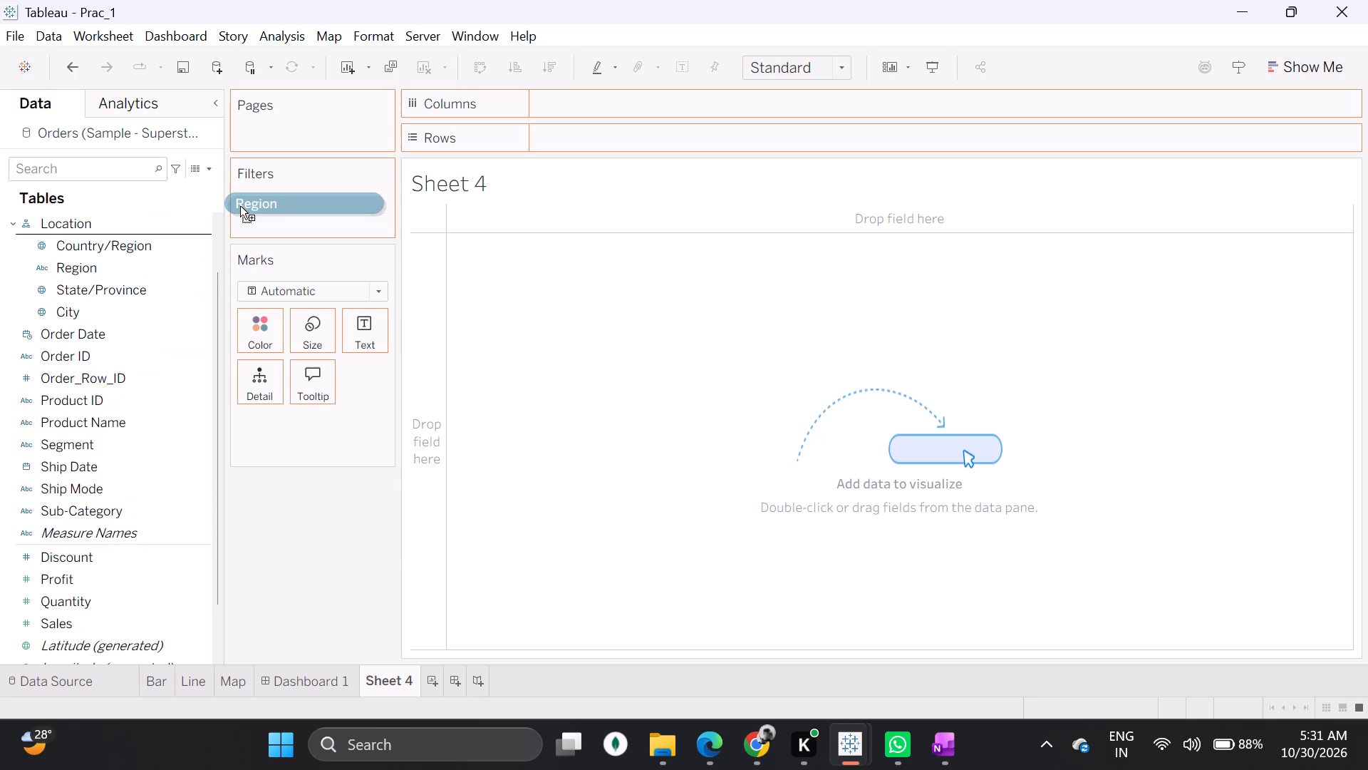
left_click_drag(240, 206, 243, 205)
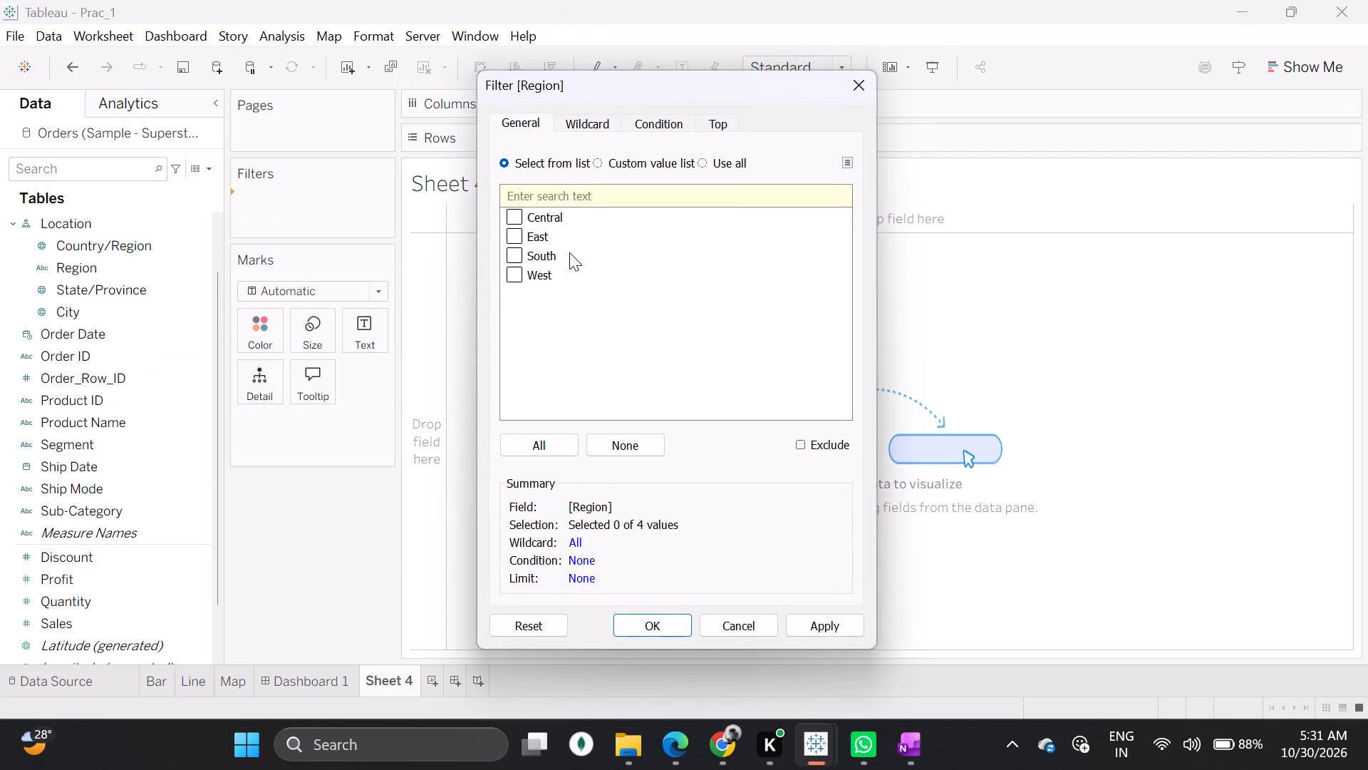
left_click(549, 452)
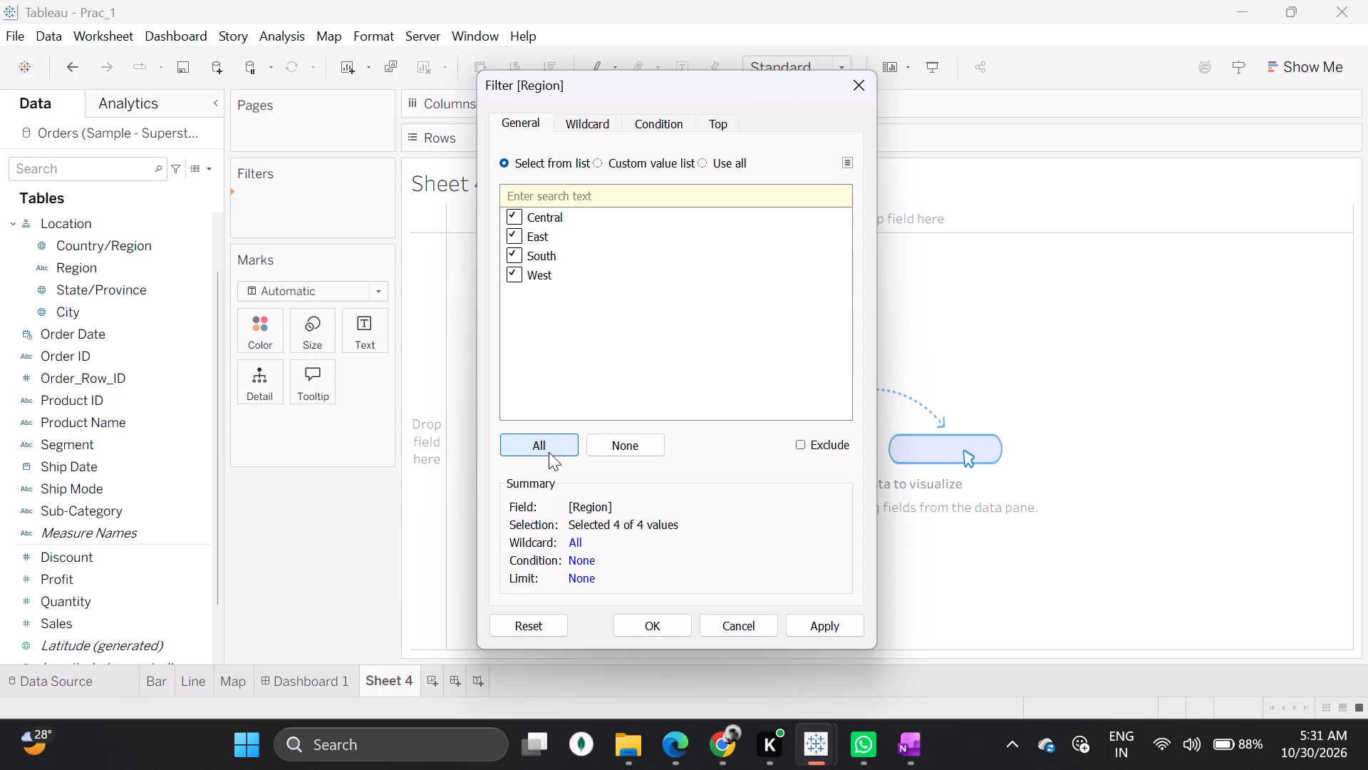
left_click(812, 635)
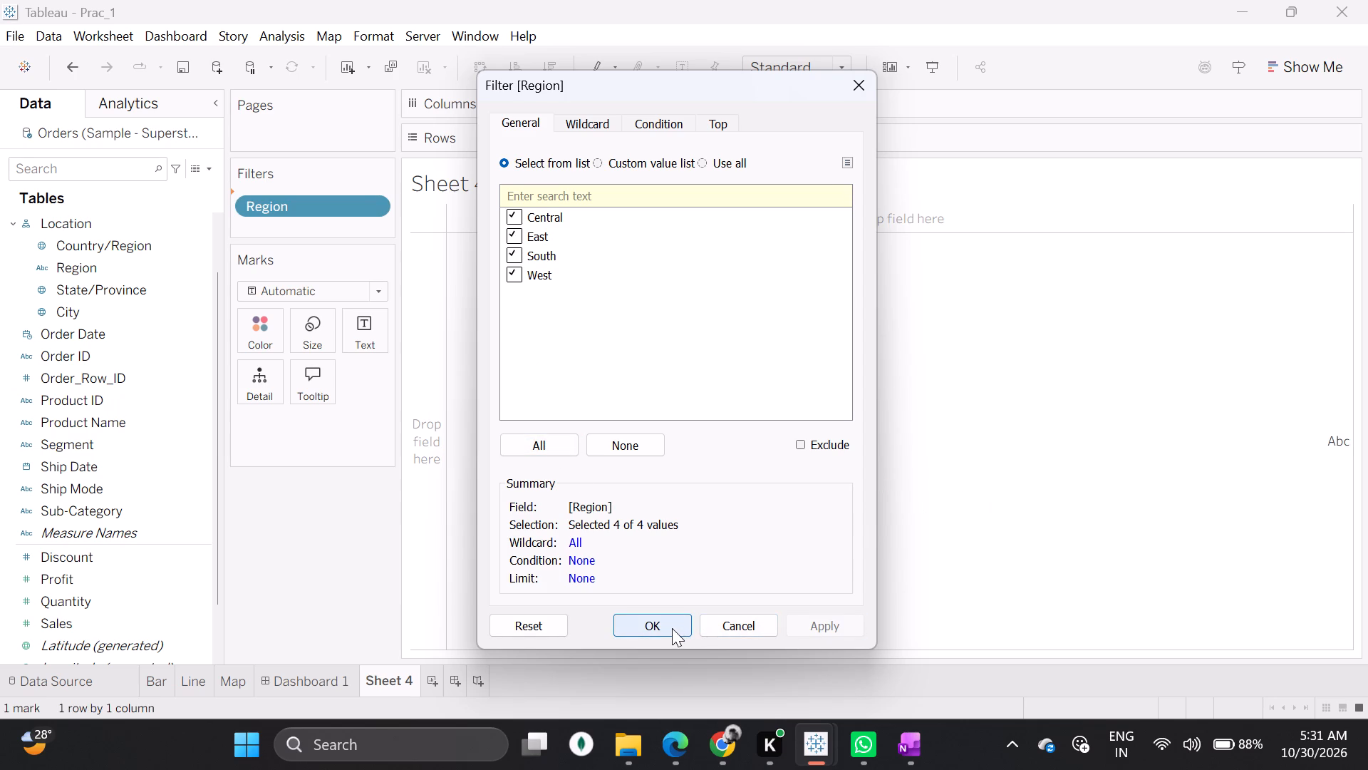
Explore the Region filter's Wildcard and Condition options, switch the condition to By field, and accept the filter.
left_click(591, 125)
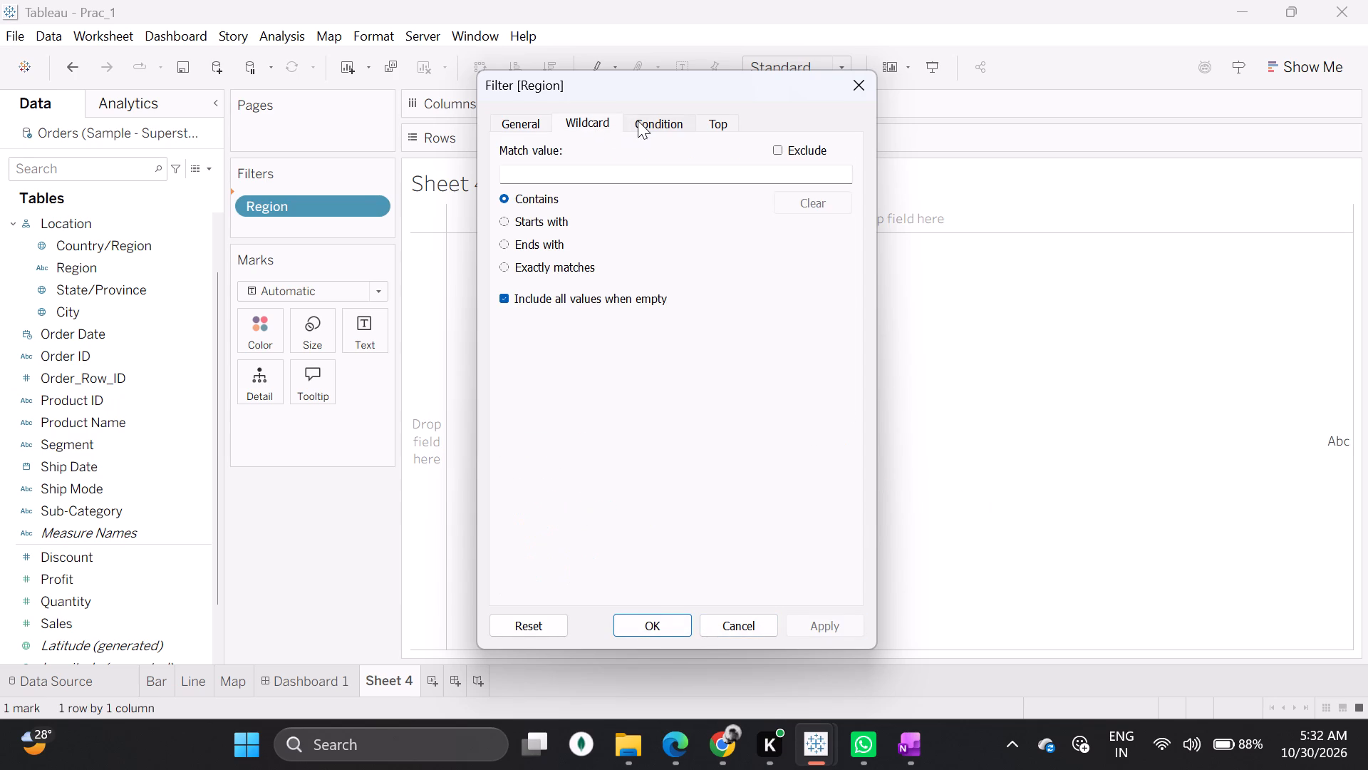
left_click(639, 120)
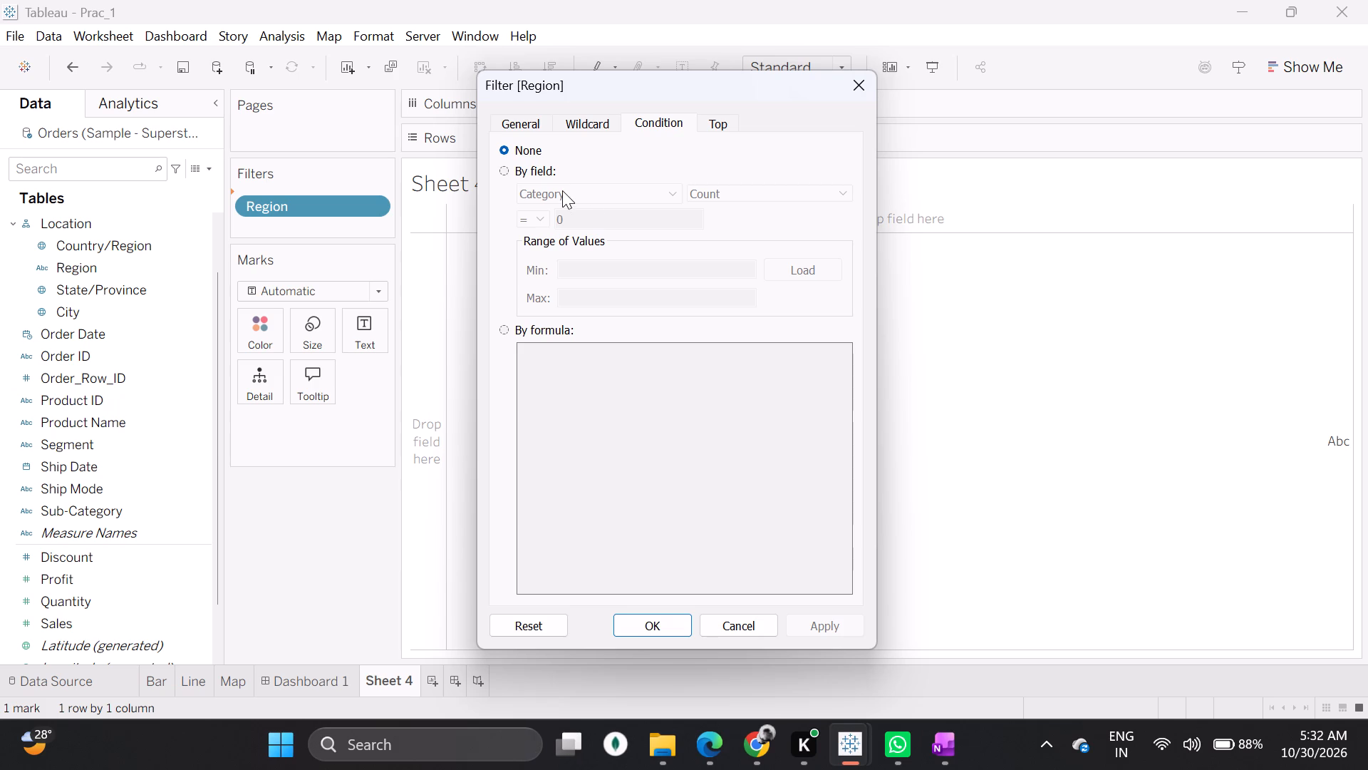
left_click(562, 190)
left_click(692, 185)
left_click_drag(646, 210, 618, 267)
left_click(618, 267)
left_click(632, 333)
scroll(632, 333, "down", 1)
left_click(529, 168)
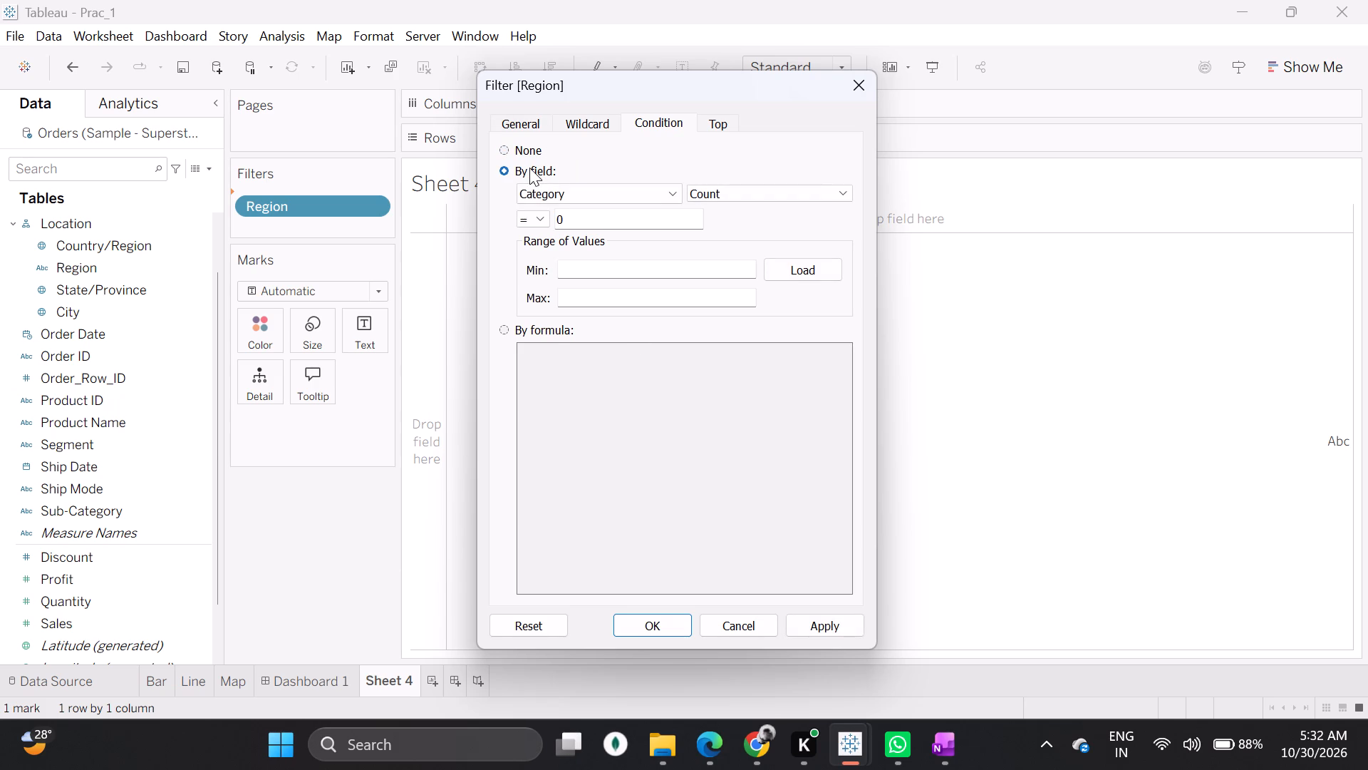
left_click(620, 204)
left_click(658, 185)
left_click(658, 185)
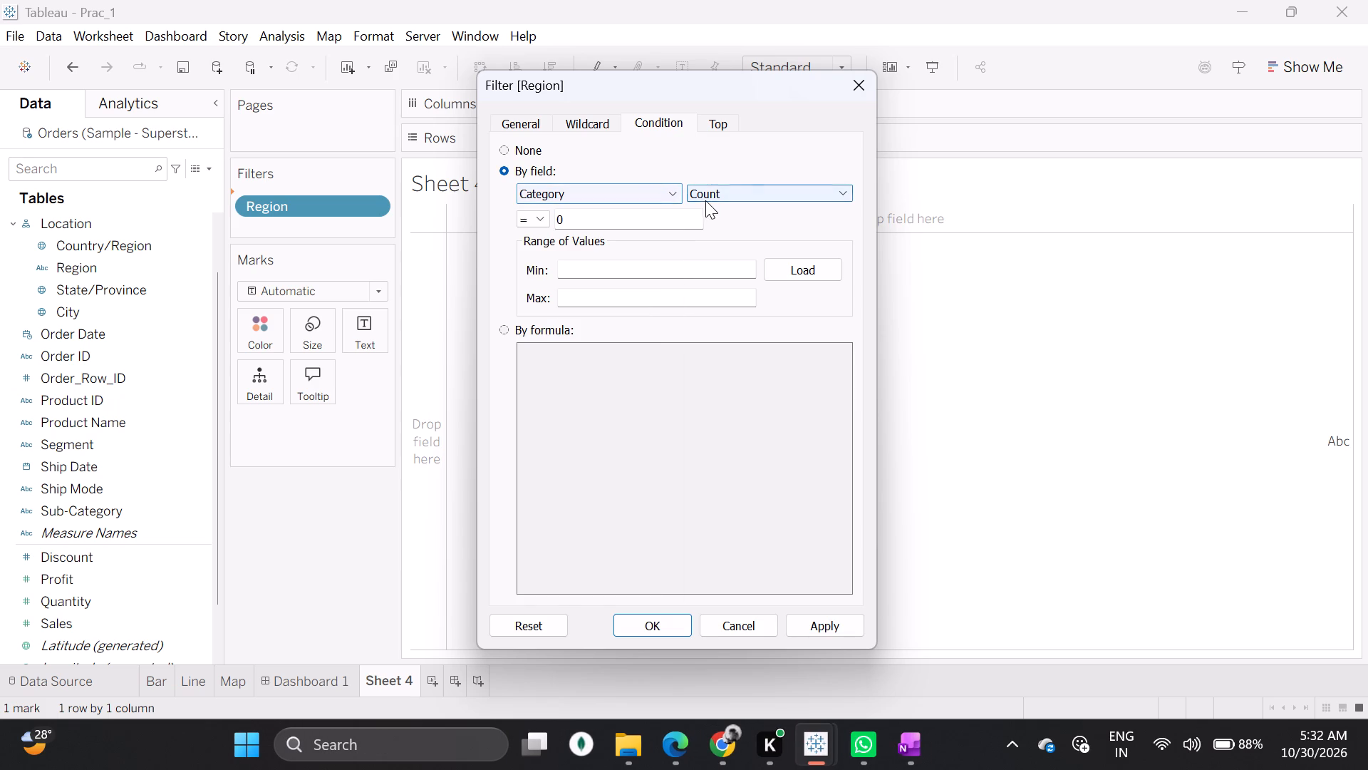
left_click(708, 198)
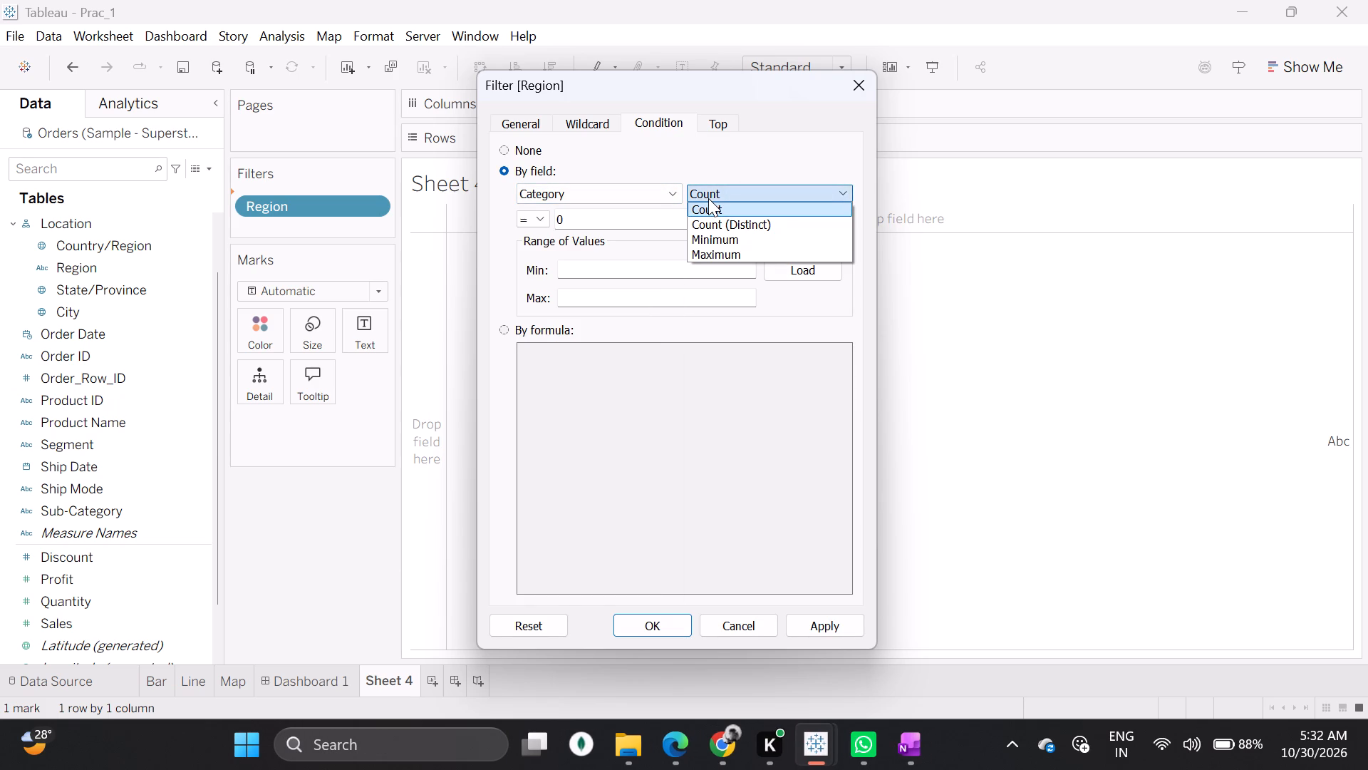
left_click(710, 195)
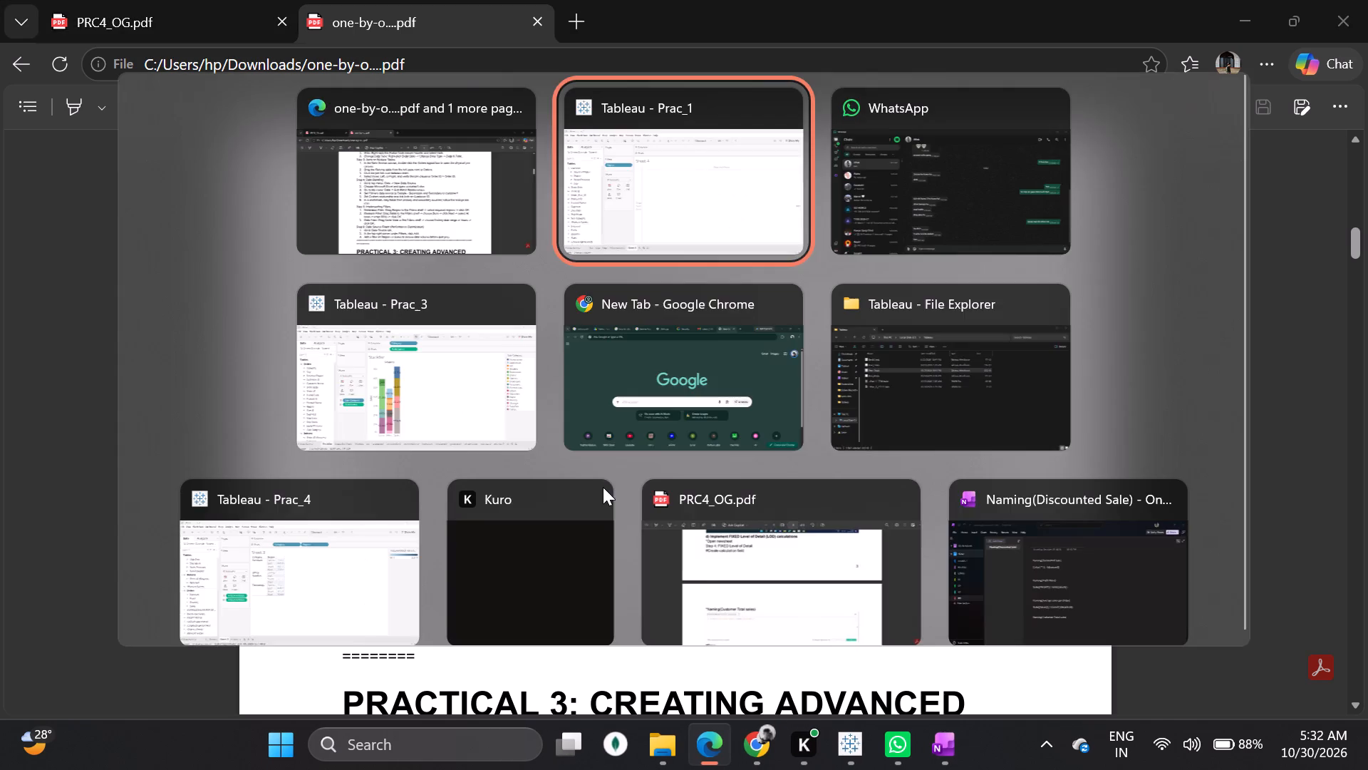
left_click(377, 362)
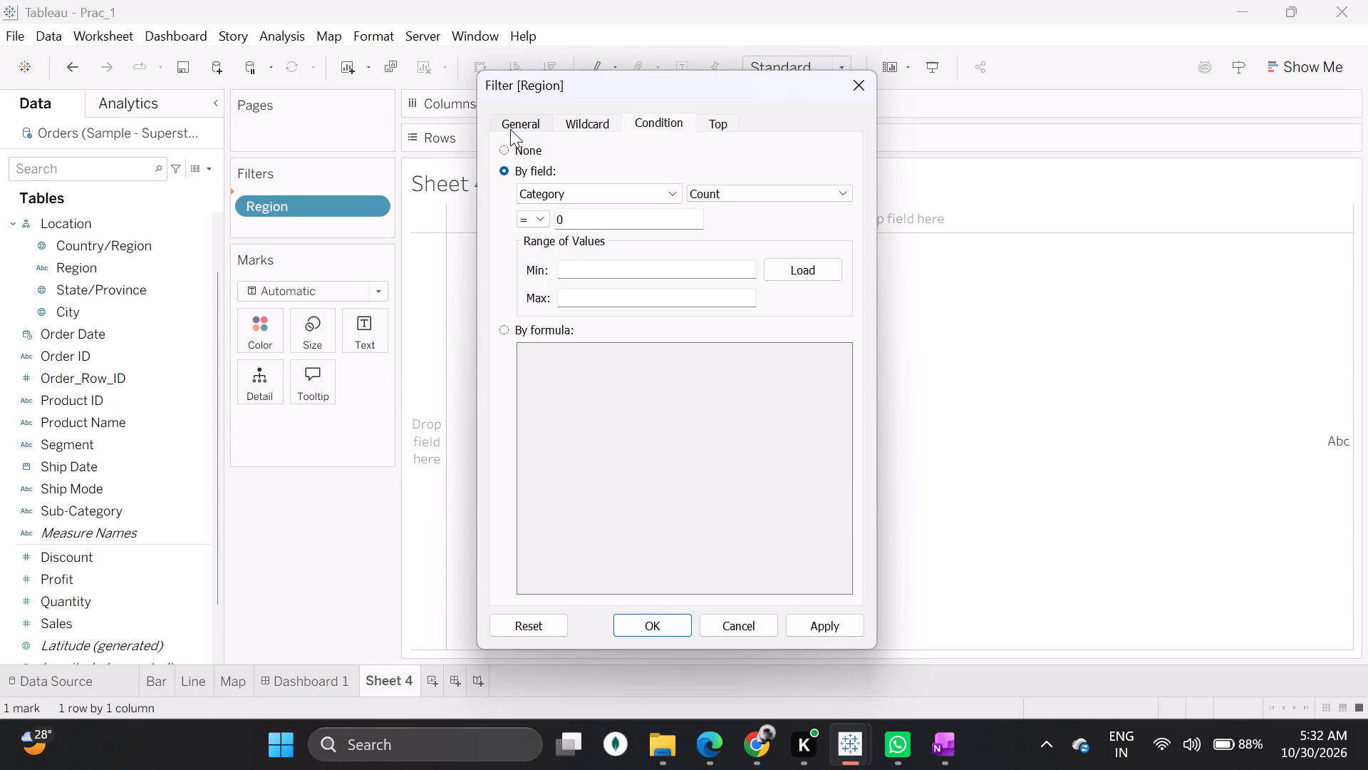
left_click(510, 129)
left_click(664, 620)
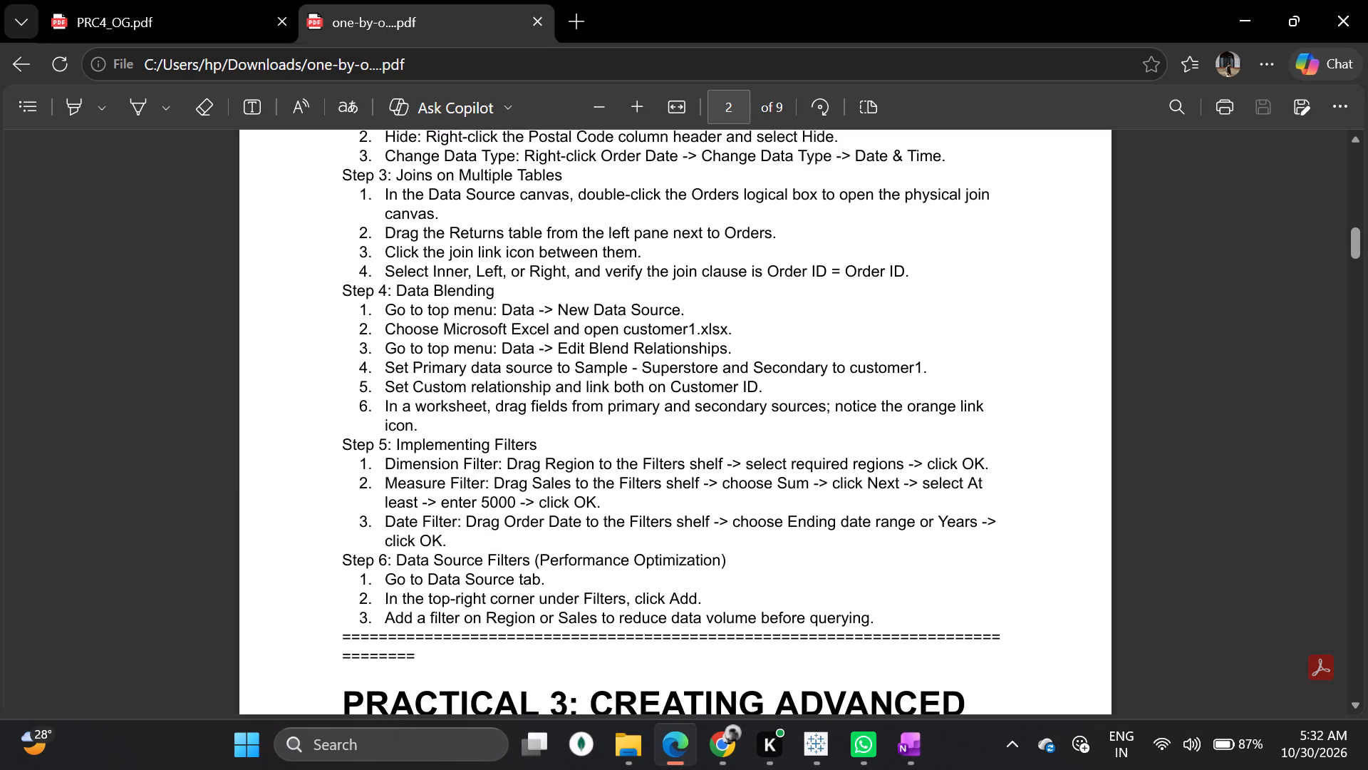
Add a Sales filter aggregated as Sum, limited to values of at least 5000.
scroll(96, 549, "down", 4)
left_click_drag(61, 557, 265, 237)
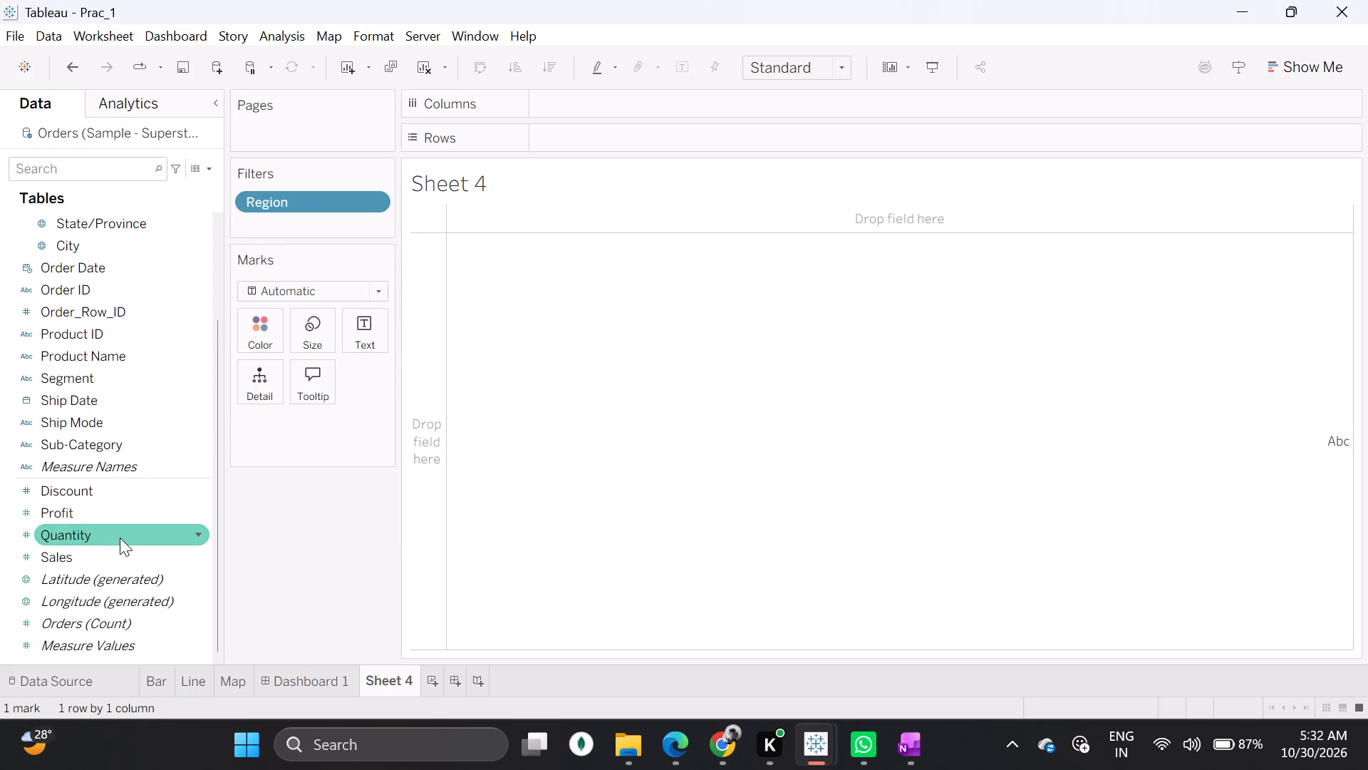
left_click_drag(97, 557, 298, 217)
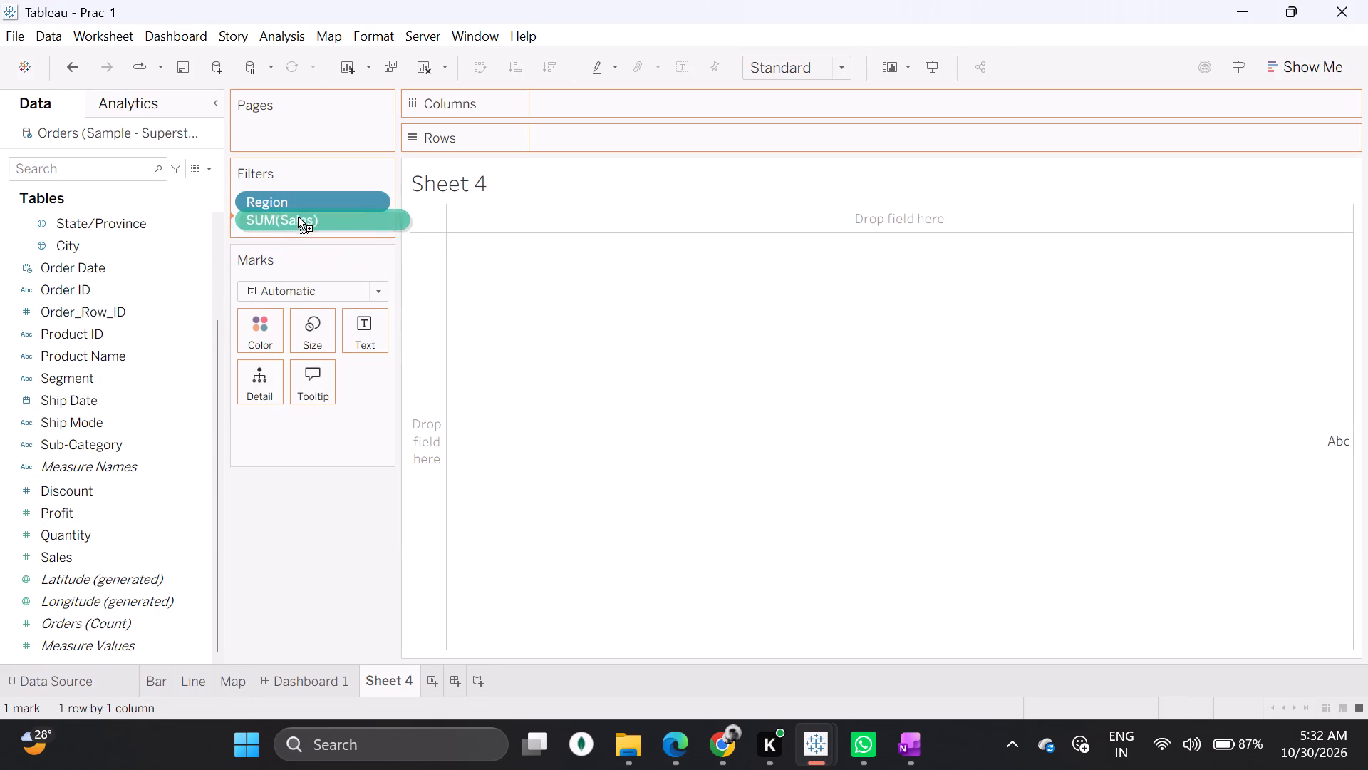
left_click_drag(298, 217, 298, 215)
left_click(647, 252)
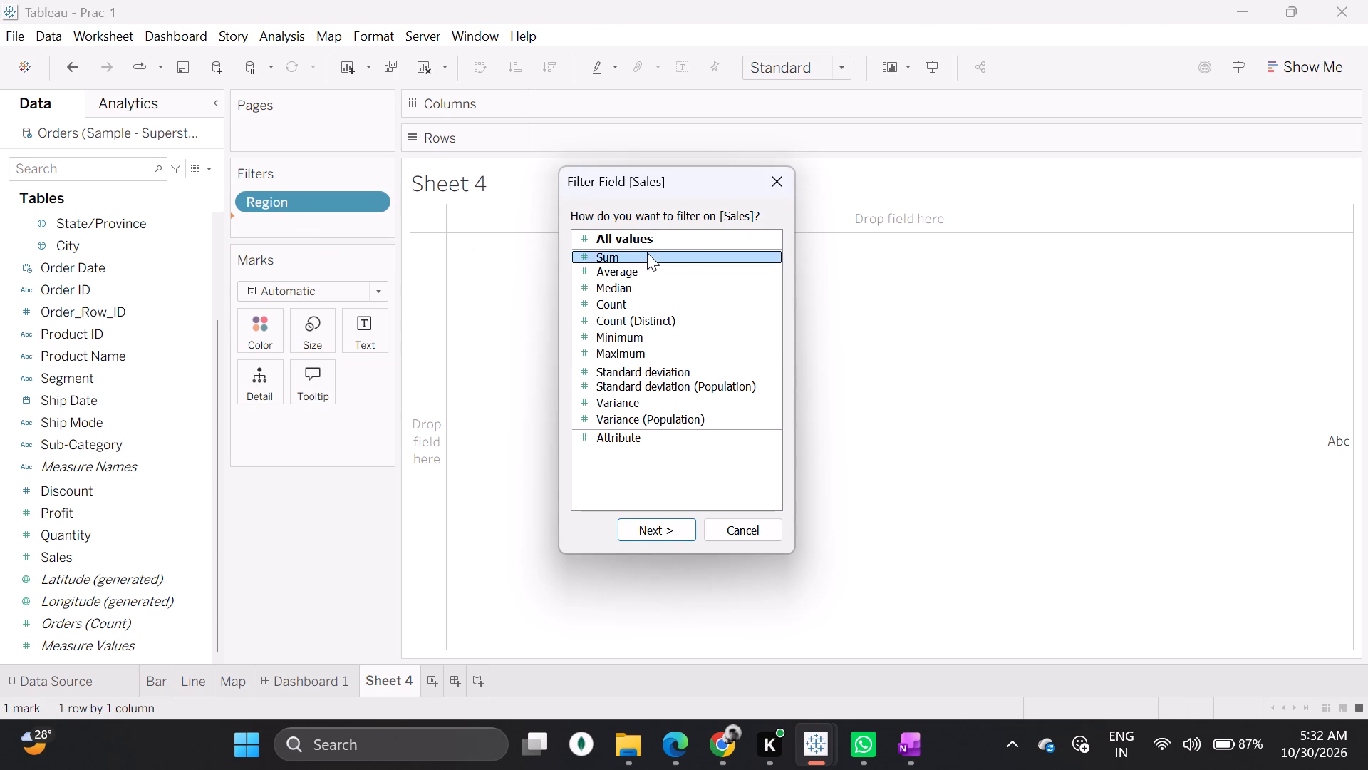
left_click(654, 534)
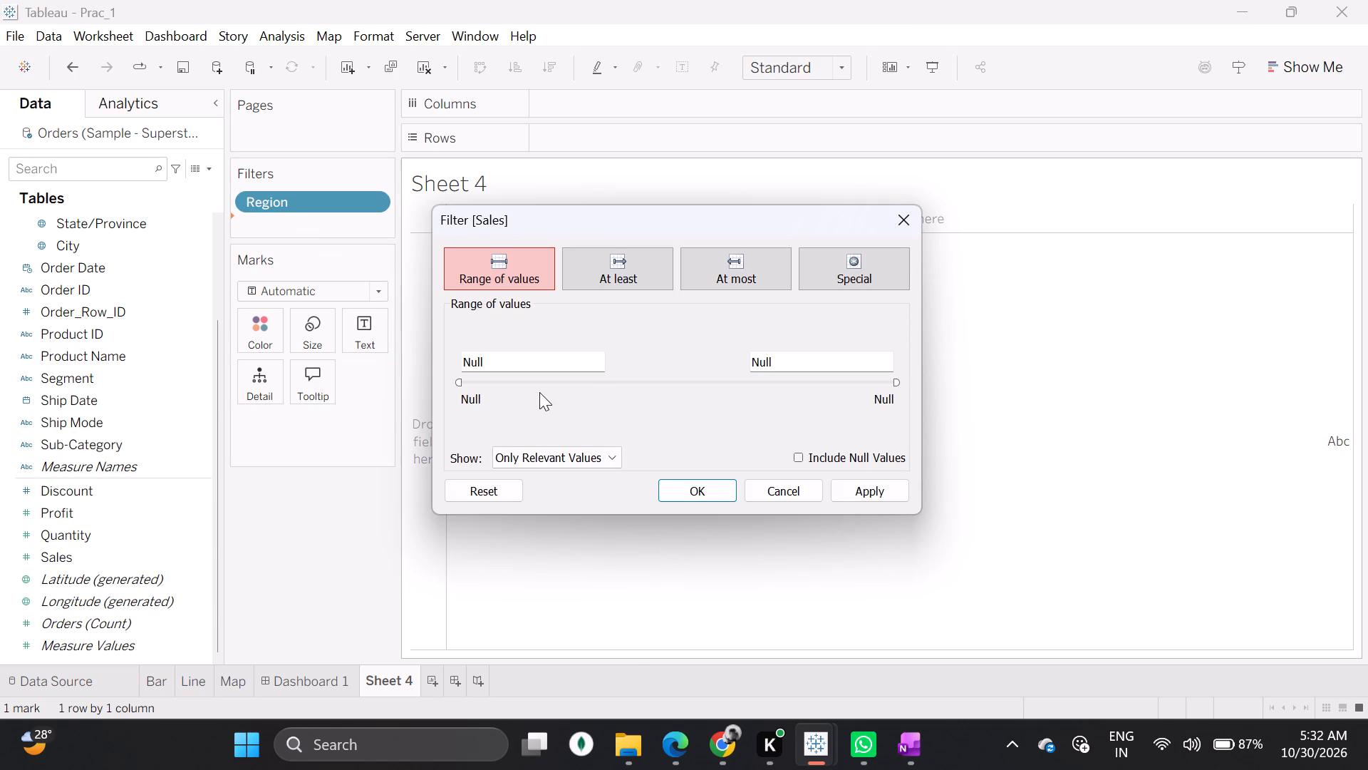
left_click(625, 282)
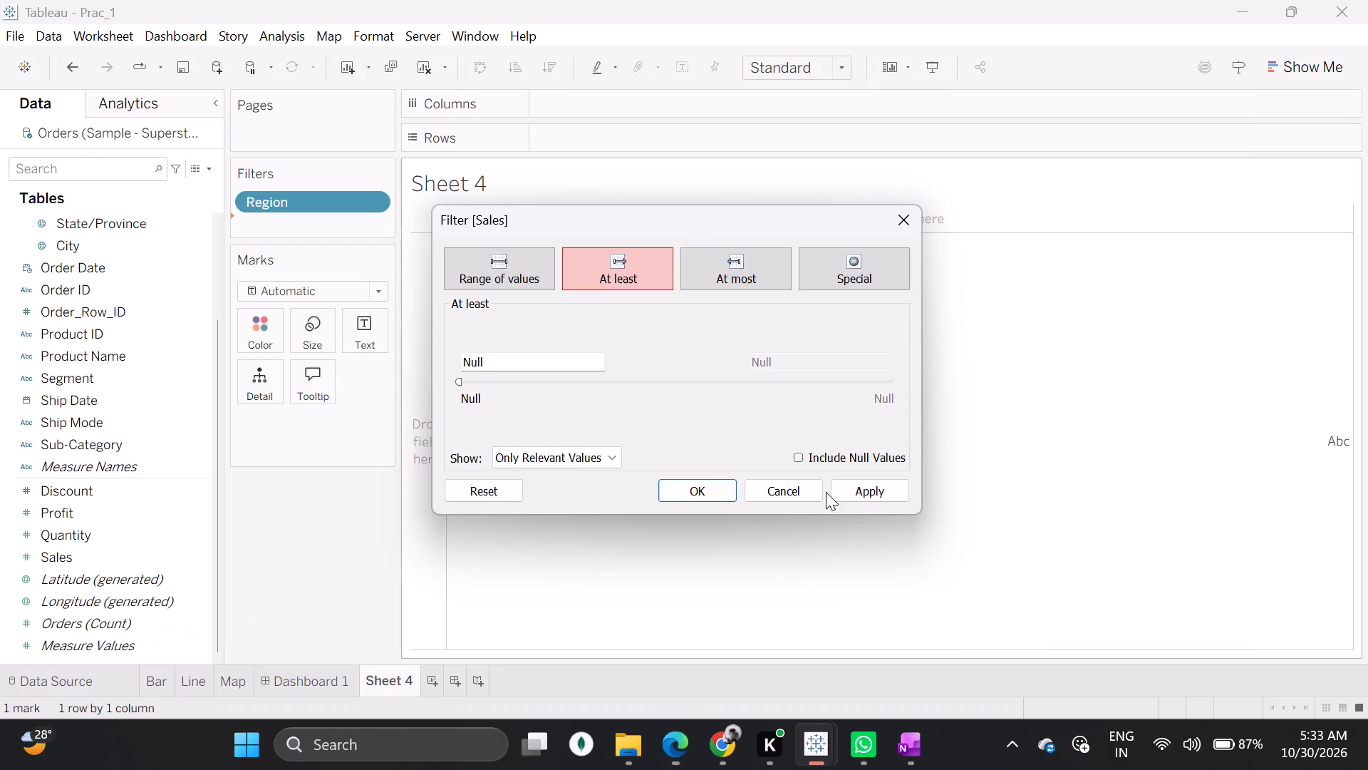
left_click(494, 355)
key("BackSpace")
key("BackSpace")
key("BackSpace")
key("BackSpace")
key("BackSpace")
key("BackSpace")
key("BackSpace")
key("BackSpace")
key("BackSpace")
key("BackSpace")
type("50000")
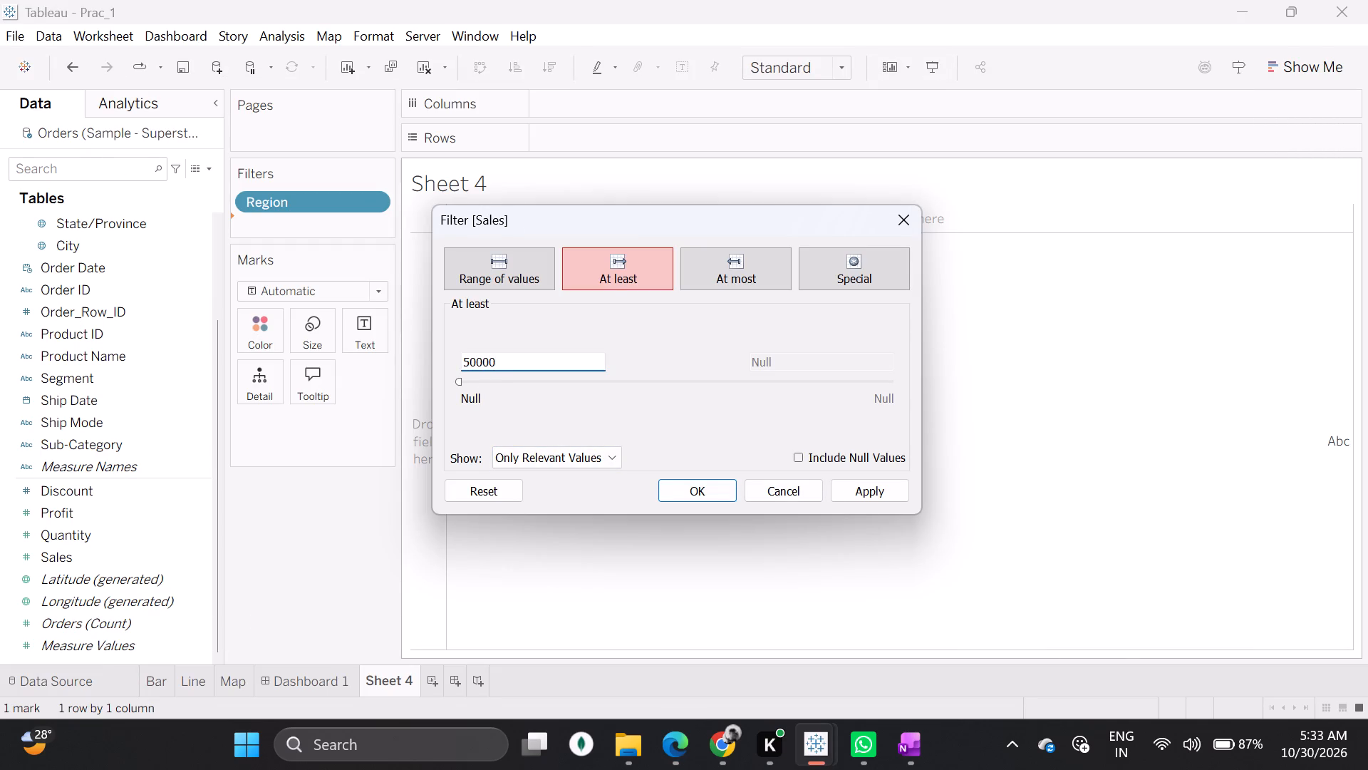
key("BackSpace")
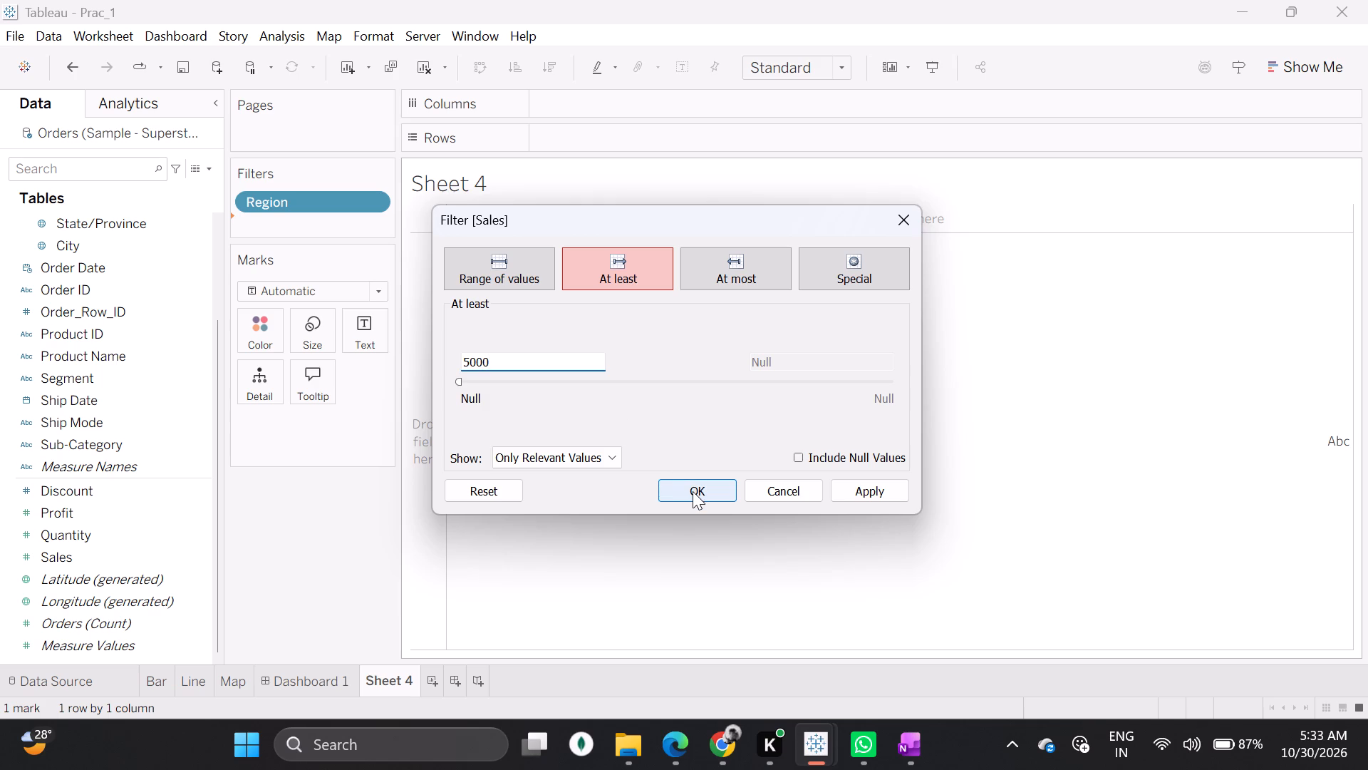
left_click(693, 491)
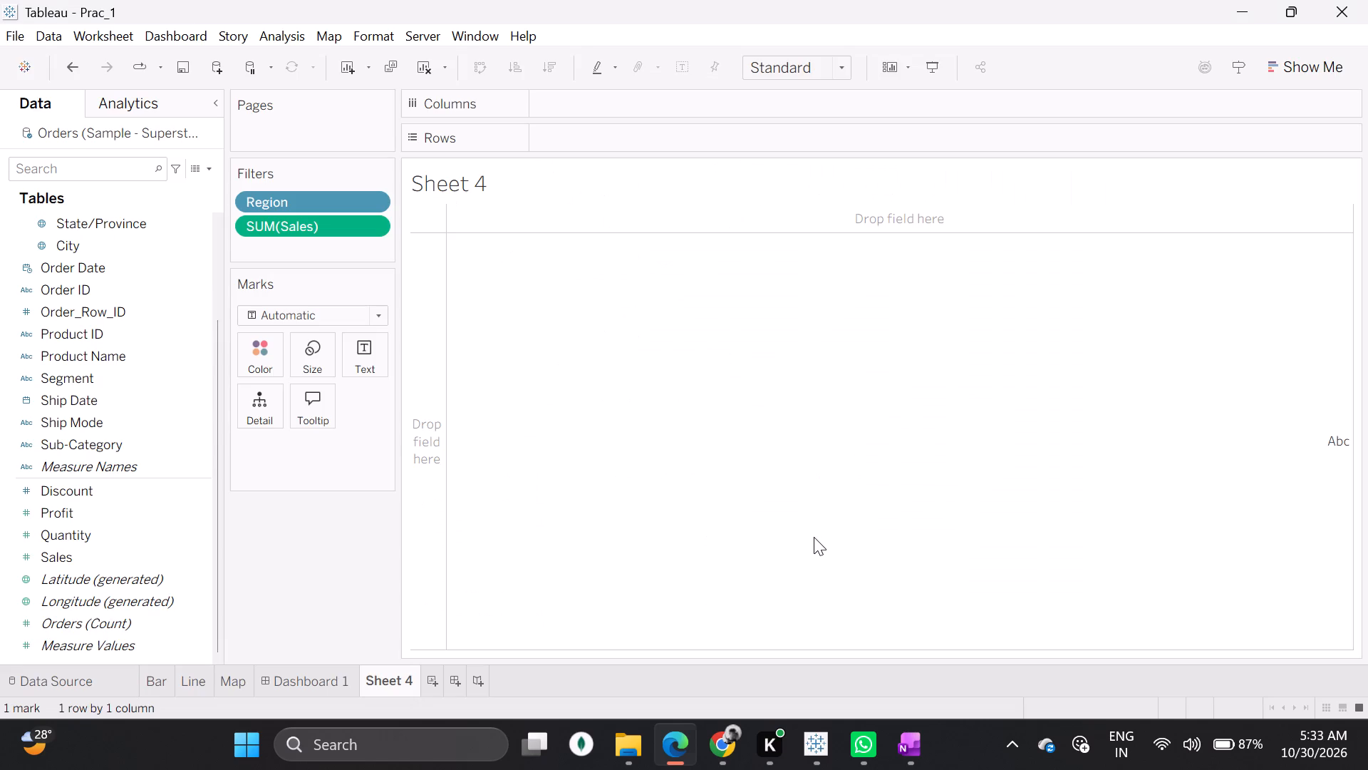
Replace the Region filter with an Order Date filter by Years, keeping only 2026.
scroll(56, 364, "up", 1)
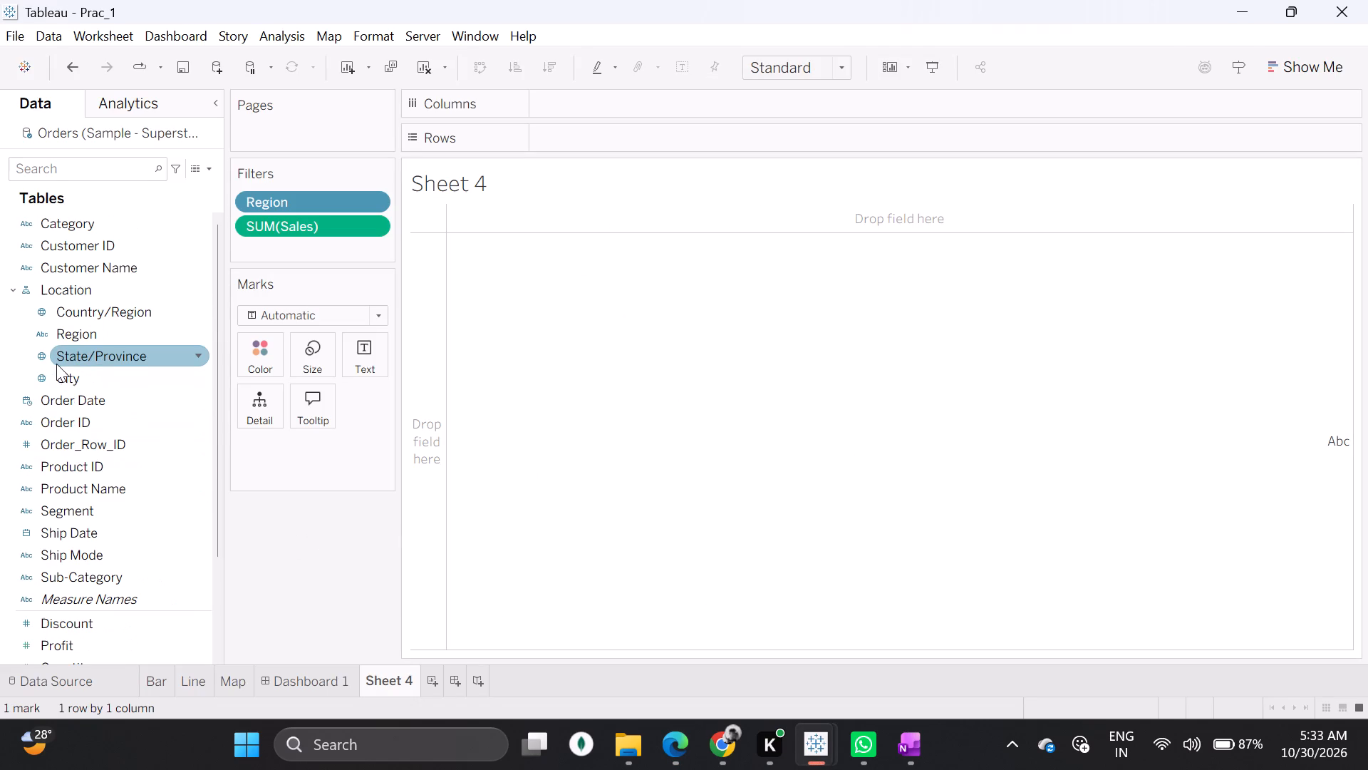
left_click_drag(68, 393, 227, 220)
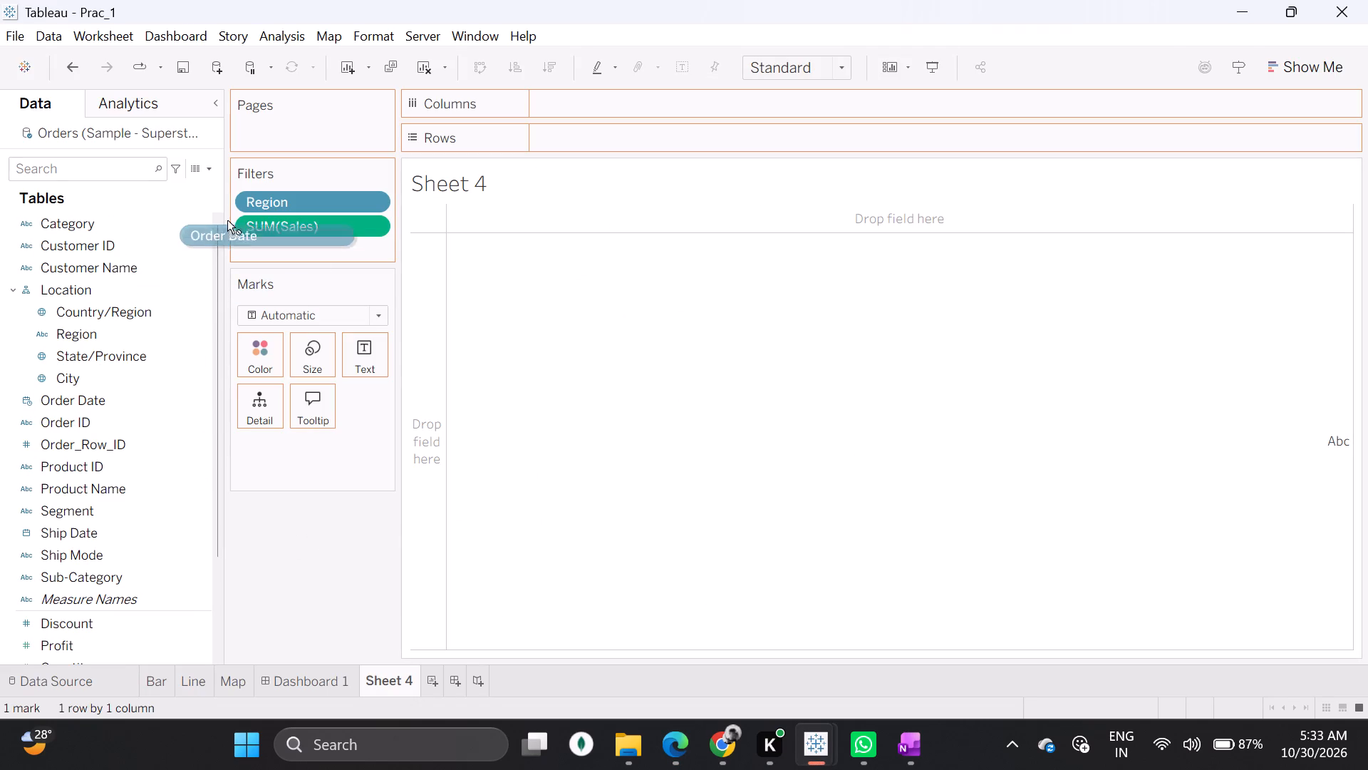
left_click_drag(227, 220, 253, 201)
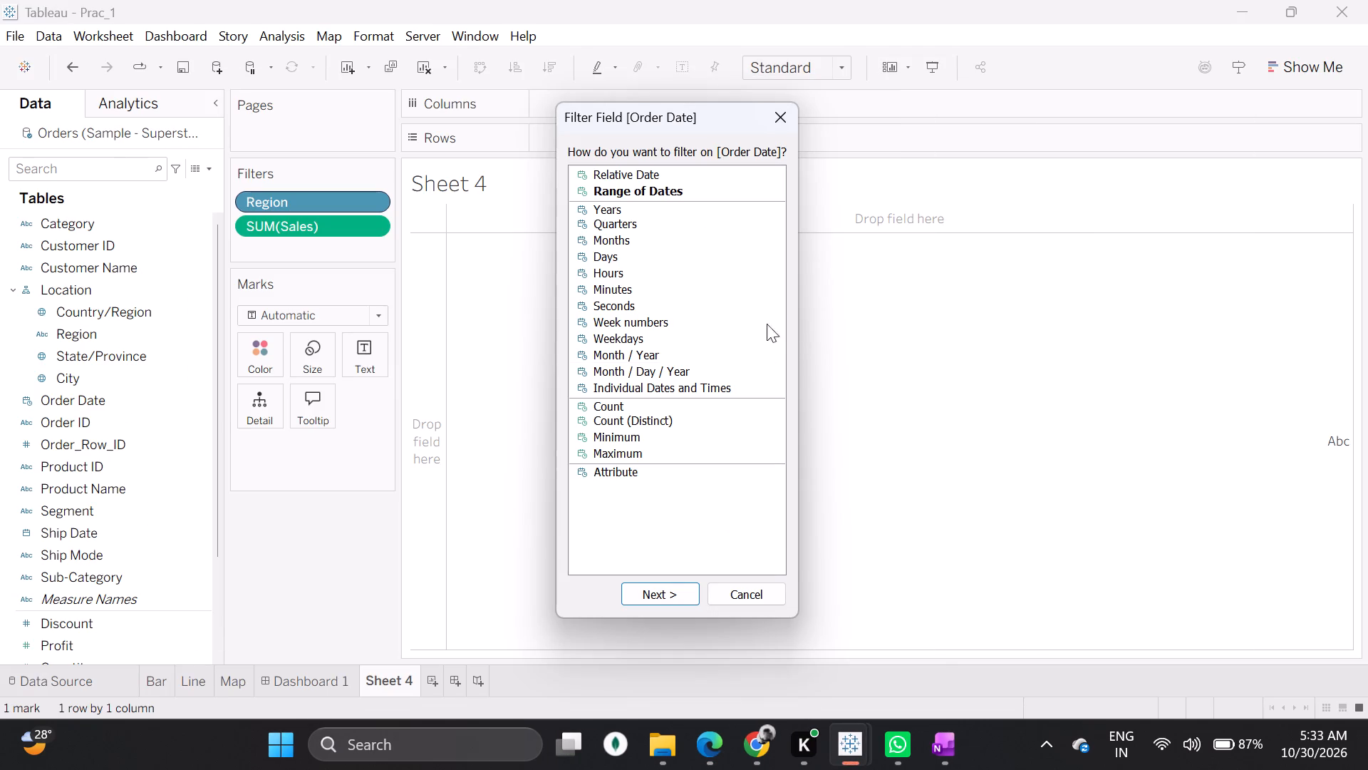
left_click(665, 208)
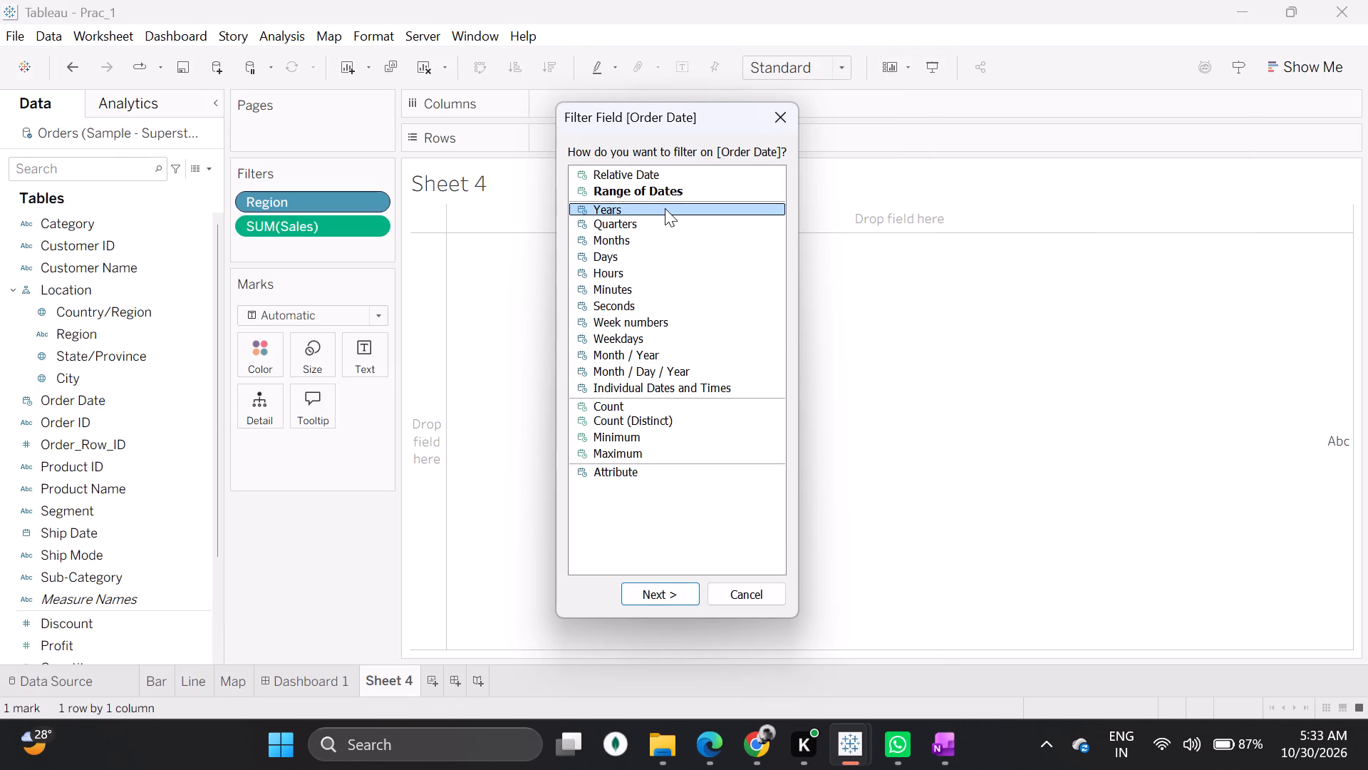
left_click(649, 593)
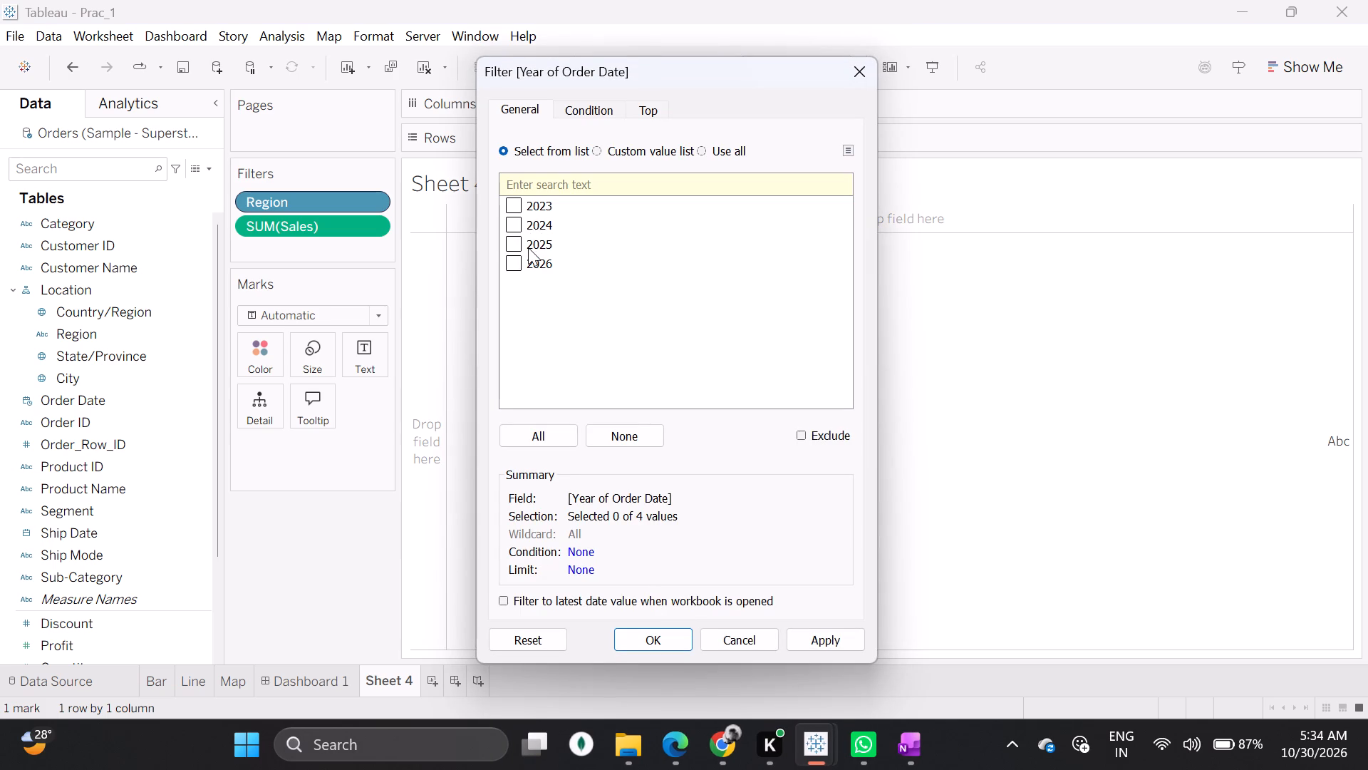
left_click(528, 247)
left_click(512, 269)
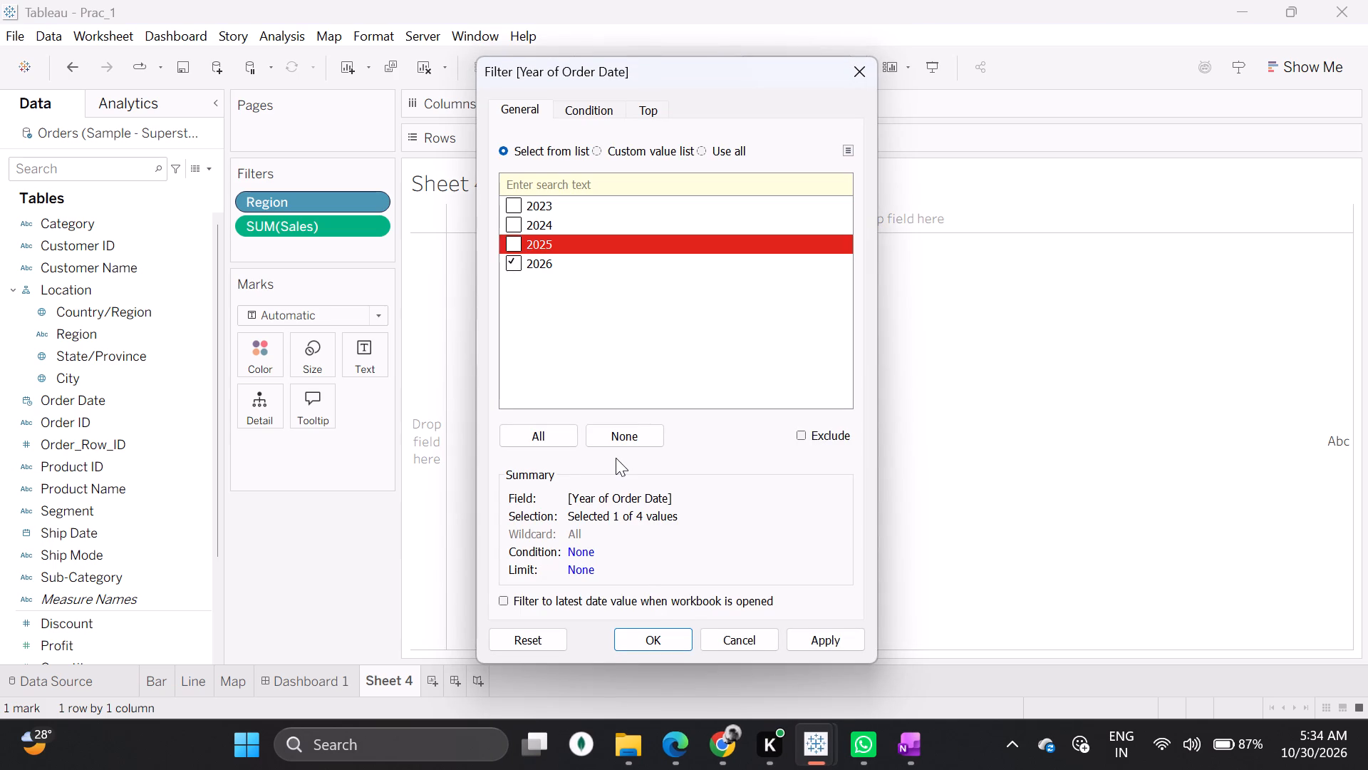
left_click(678, 639)
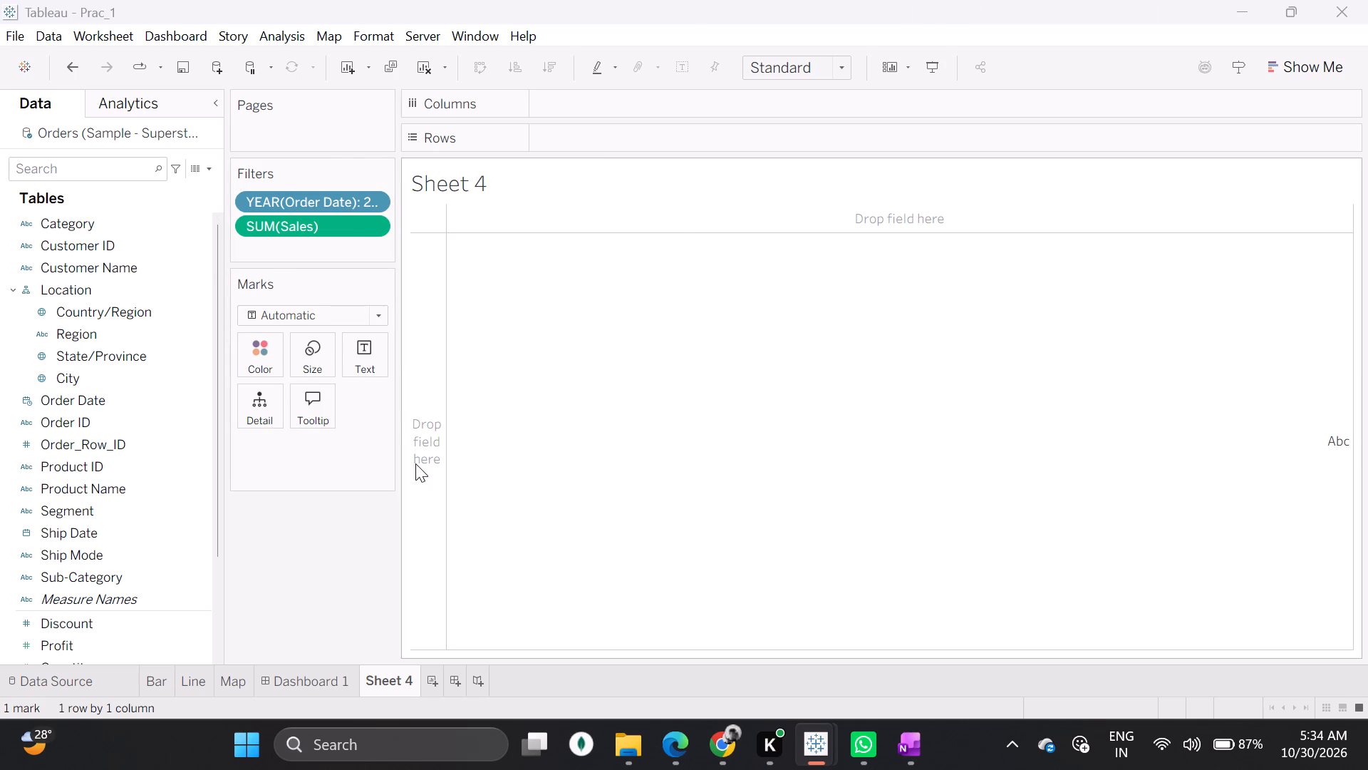
Following the PDF's Step 6, add a Region data source filter to Prac_1 in Tableau with Central, East, South and West all selected.
scroll(512, 518, "down", 1)
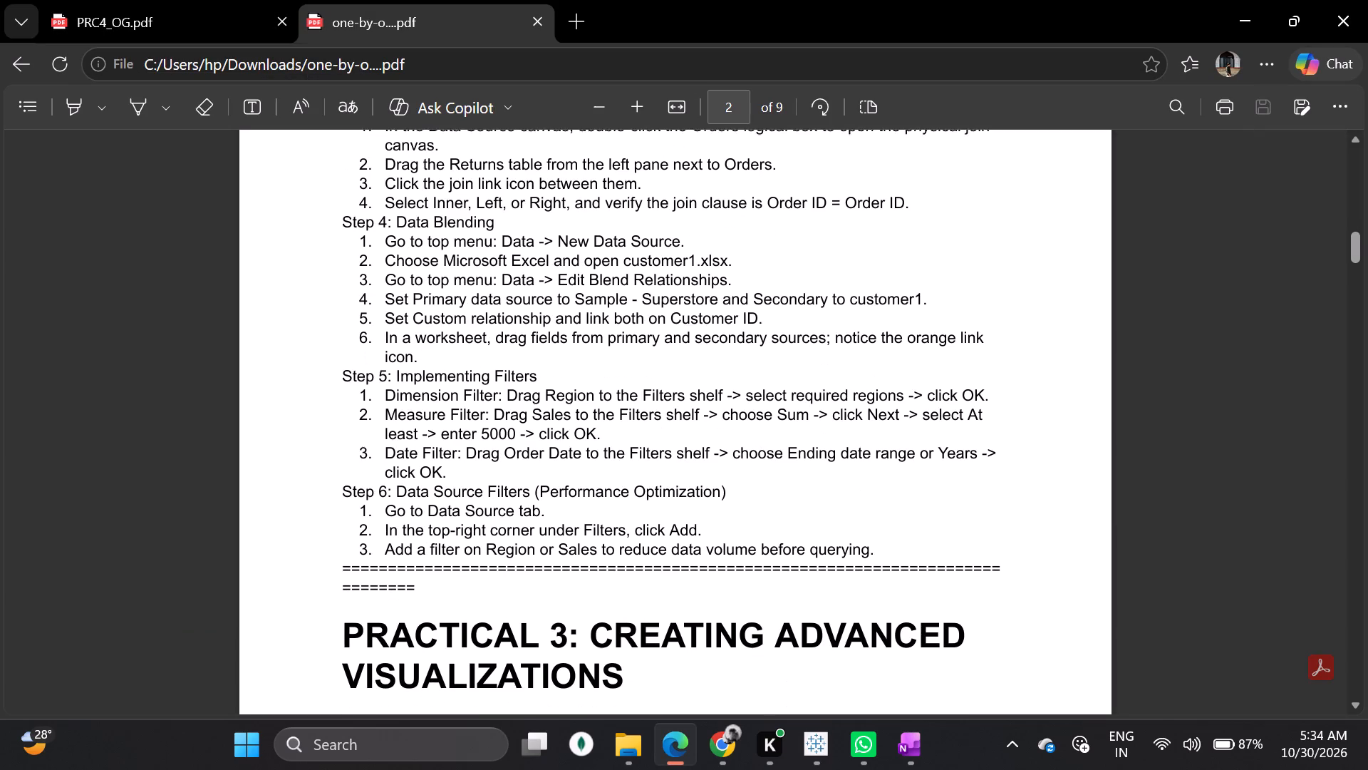
scroll(512, 518, "down", 1)
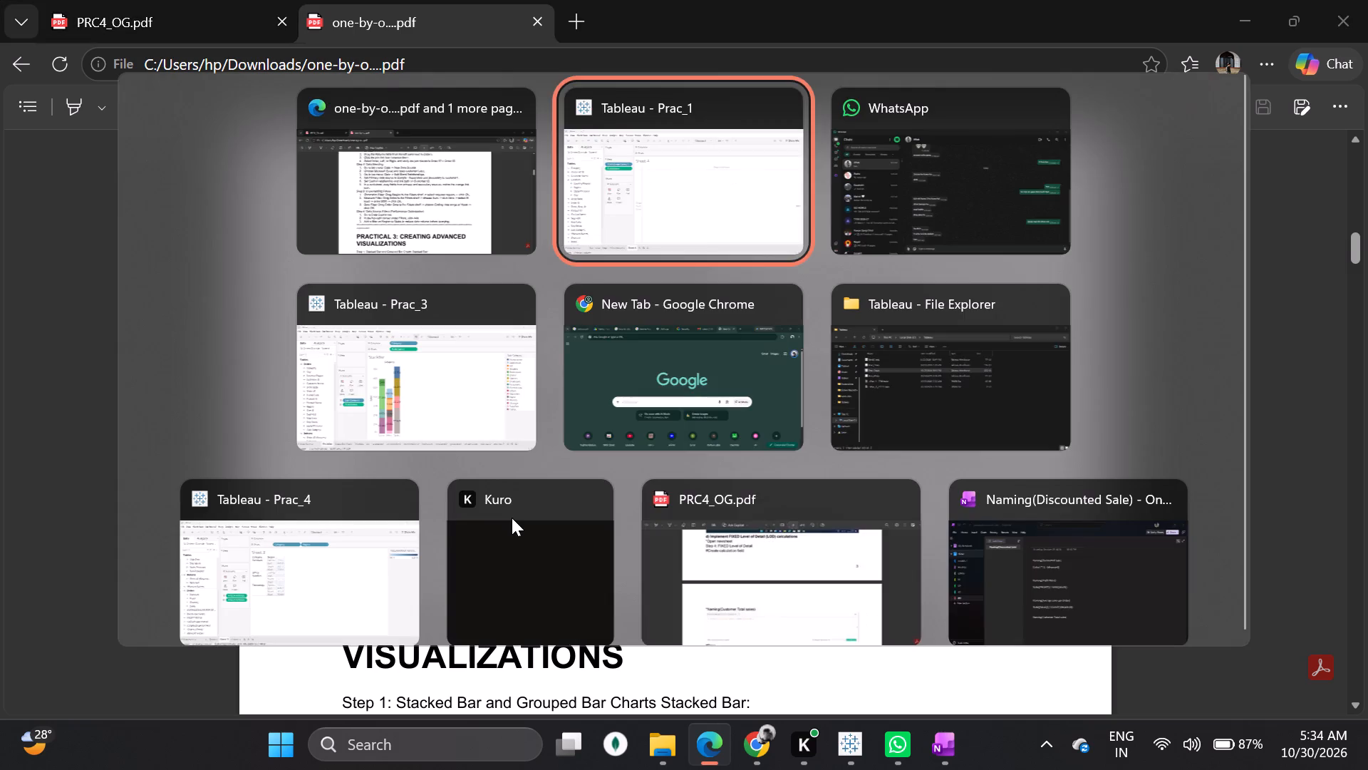
left_click(99, 685)
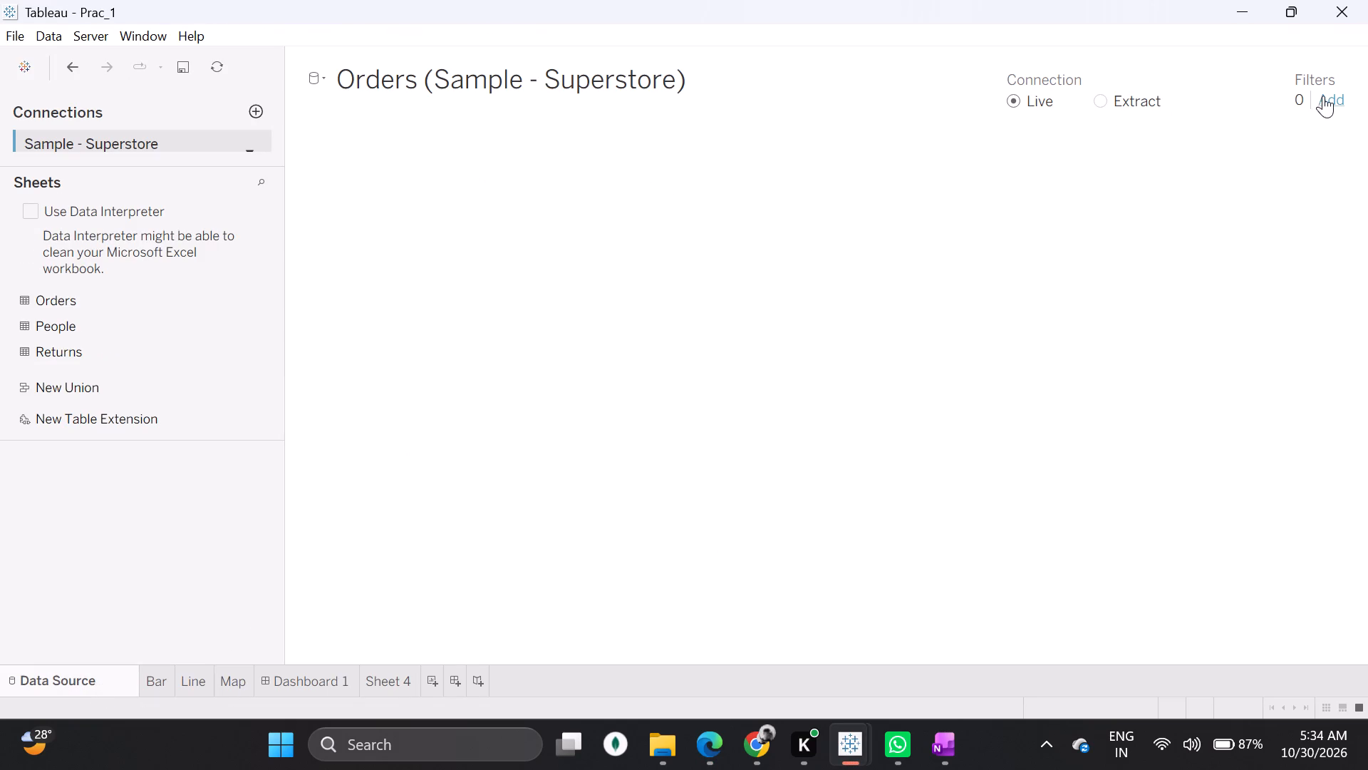
left_click(1323, 96)
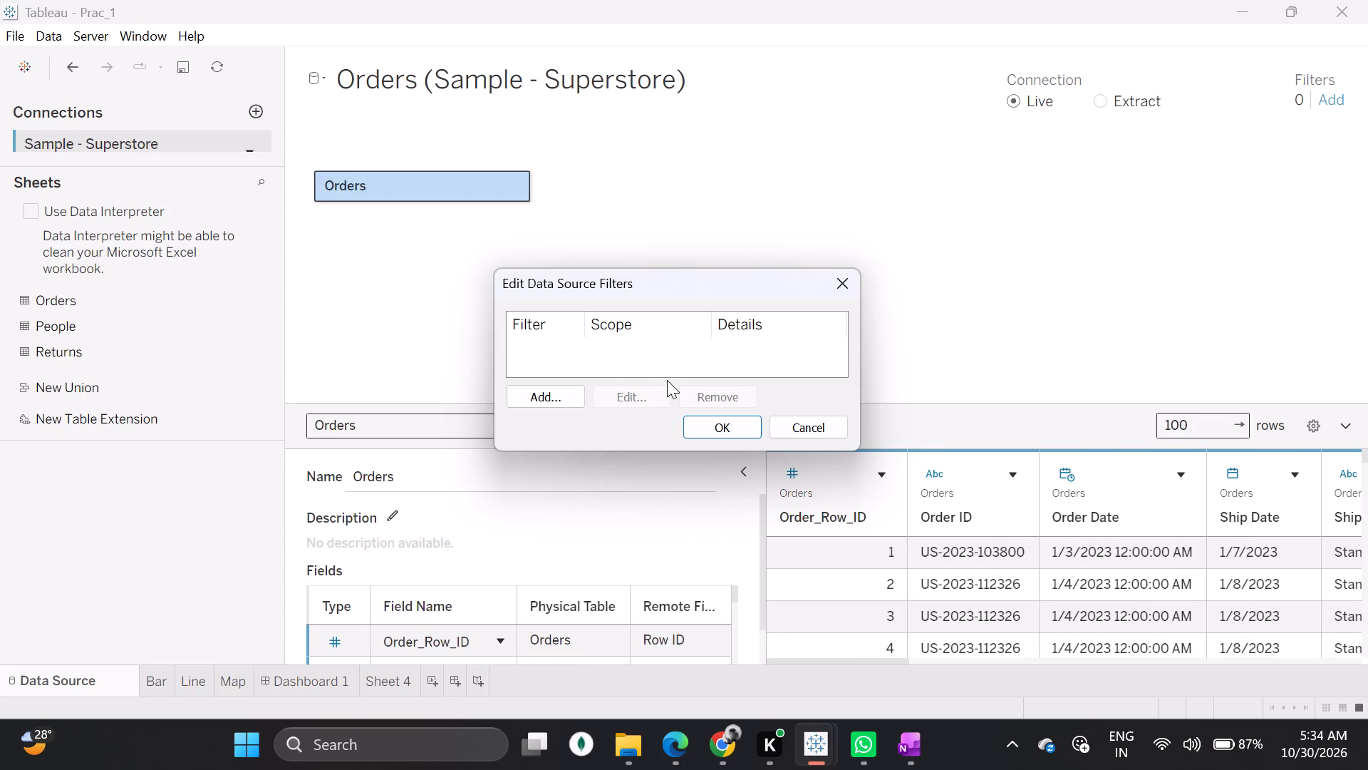
left_click(548, 396)
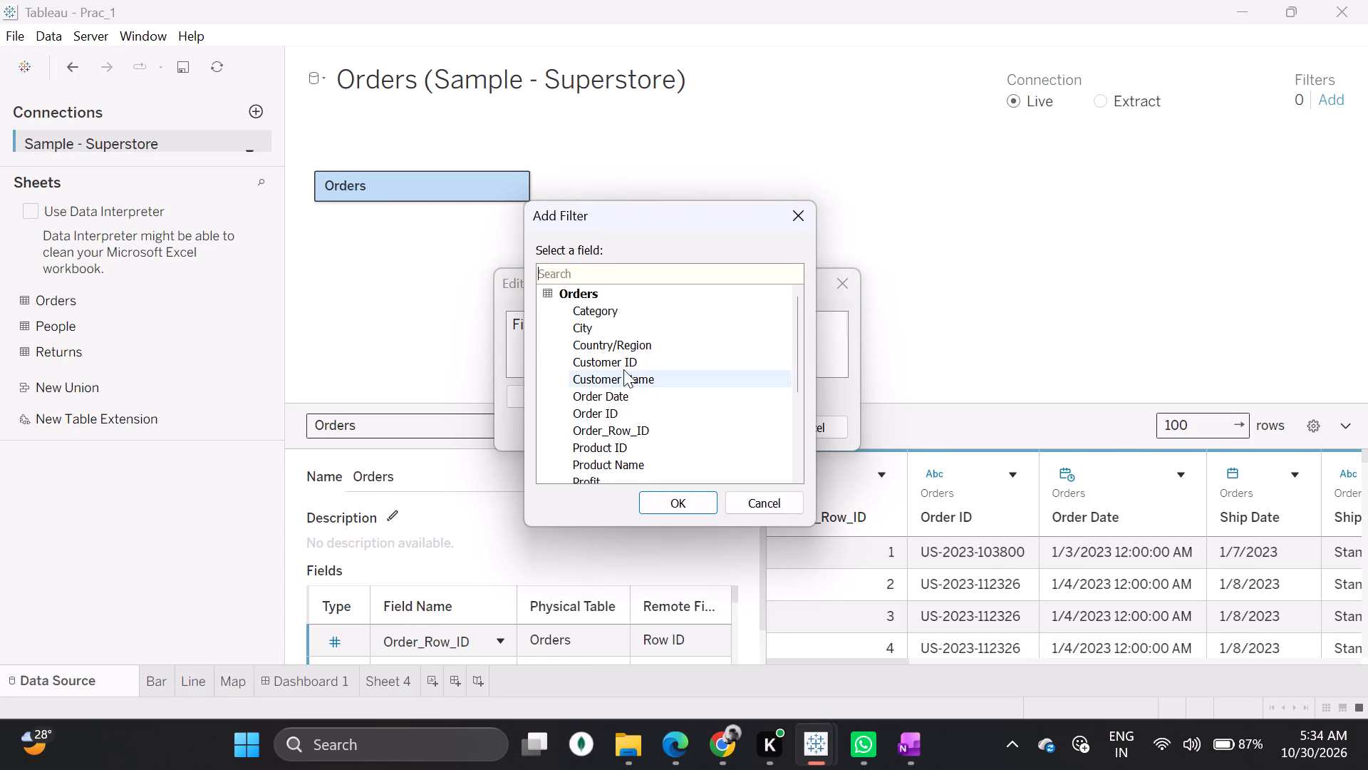
scroll(627, 364, "down", 1)
left_click(653, 413)
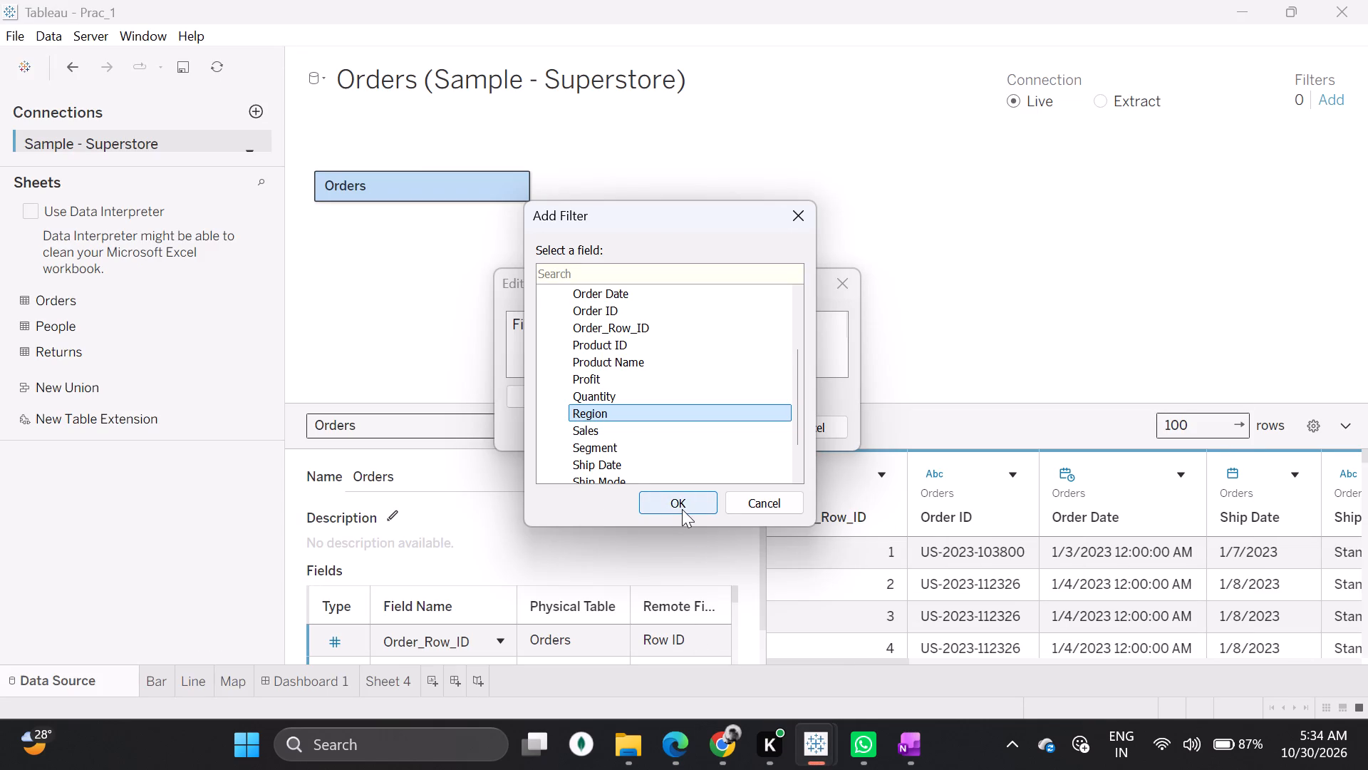
left_click(682, 509)
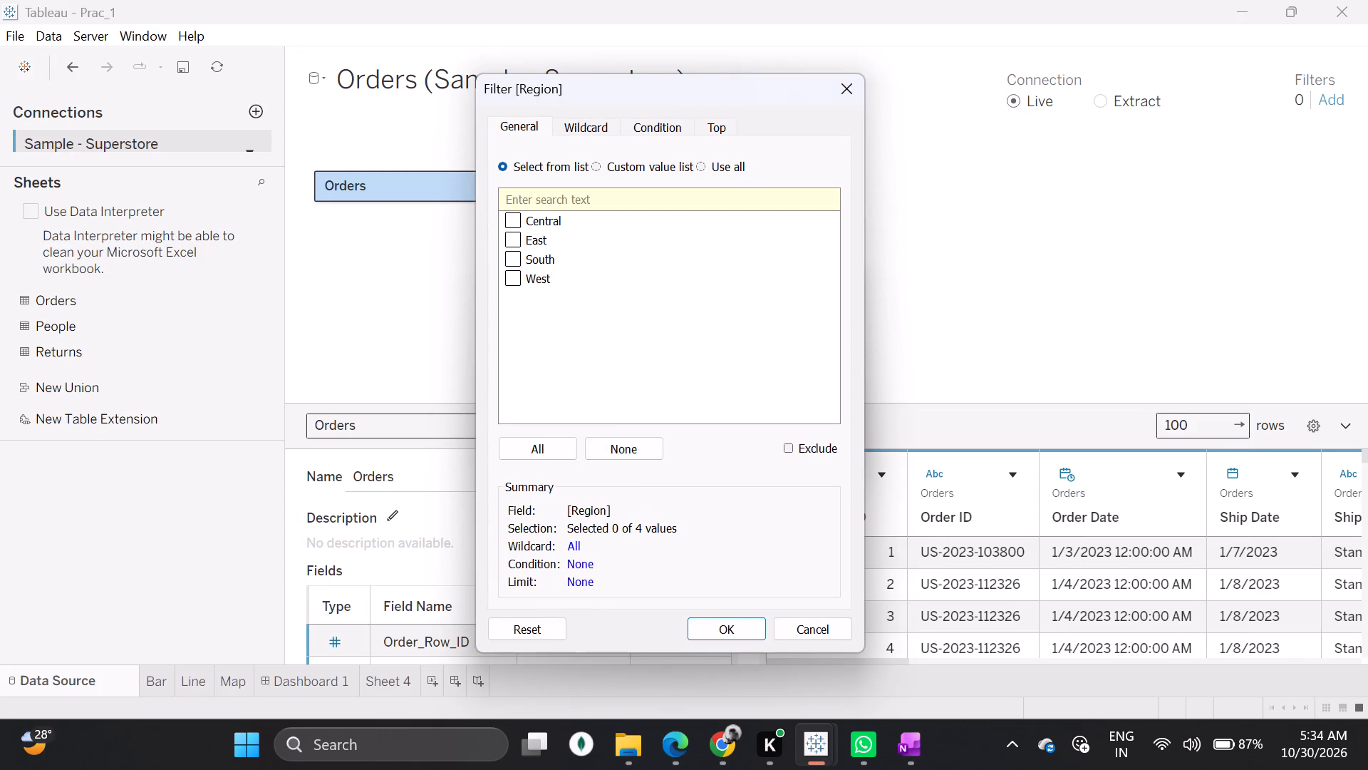
left_click(552, 458)
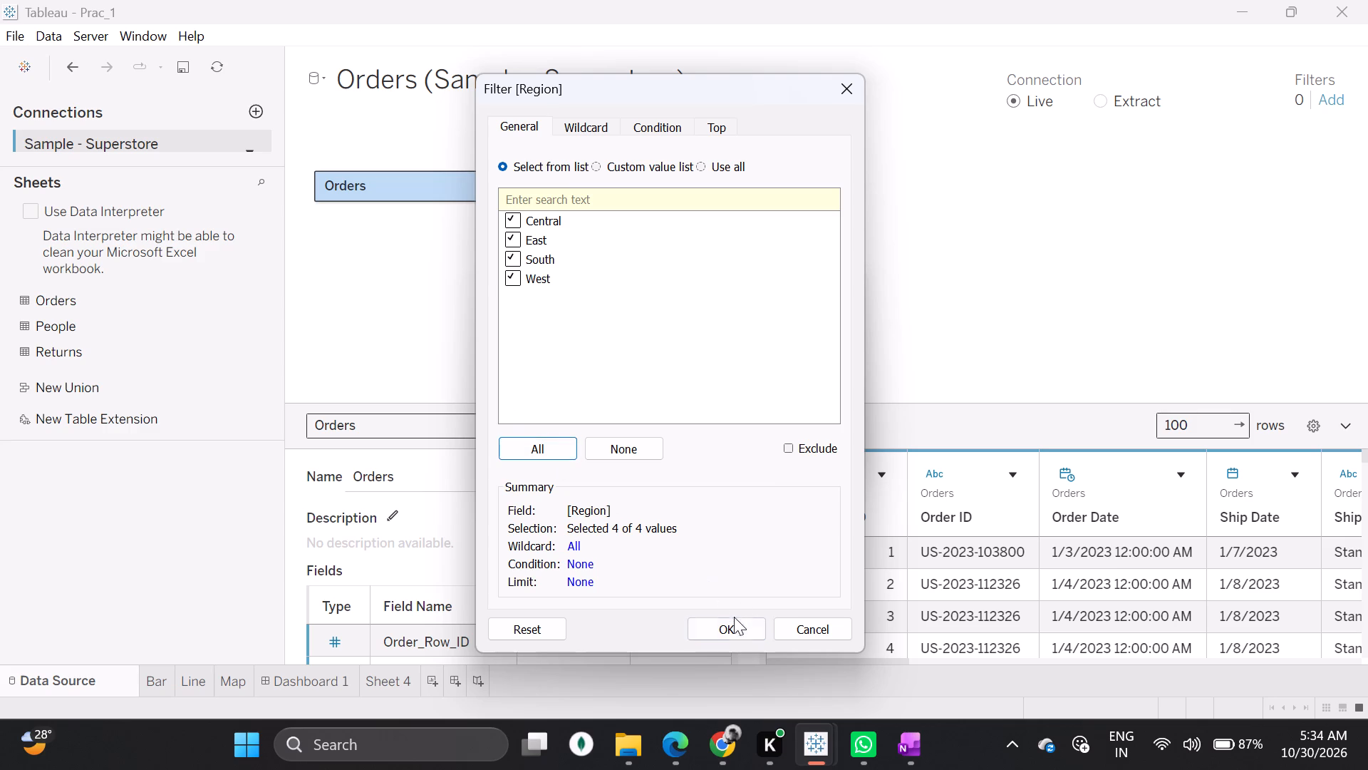
left_click(732, 625)
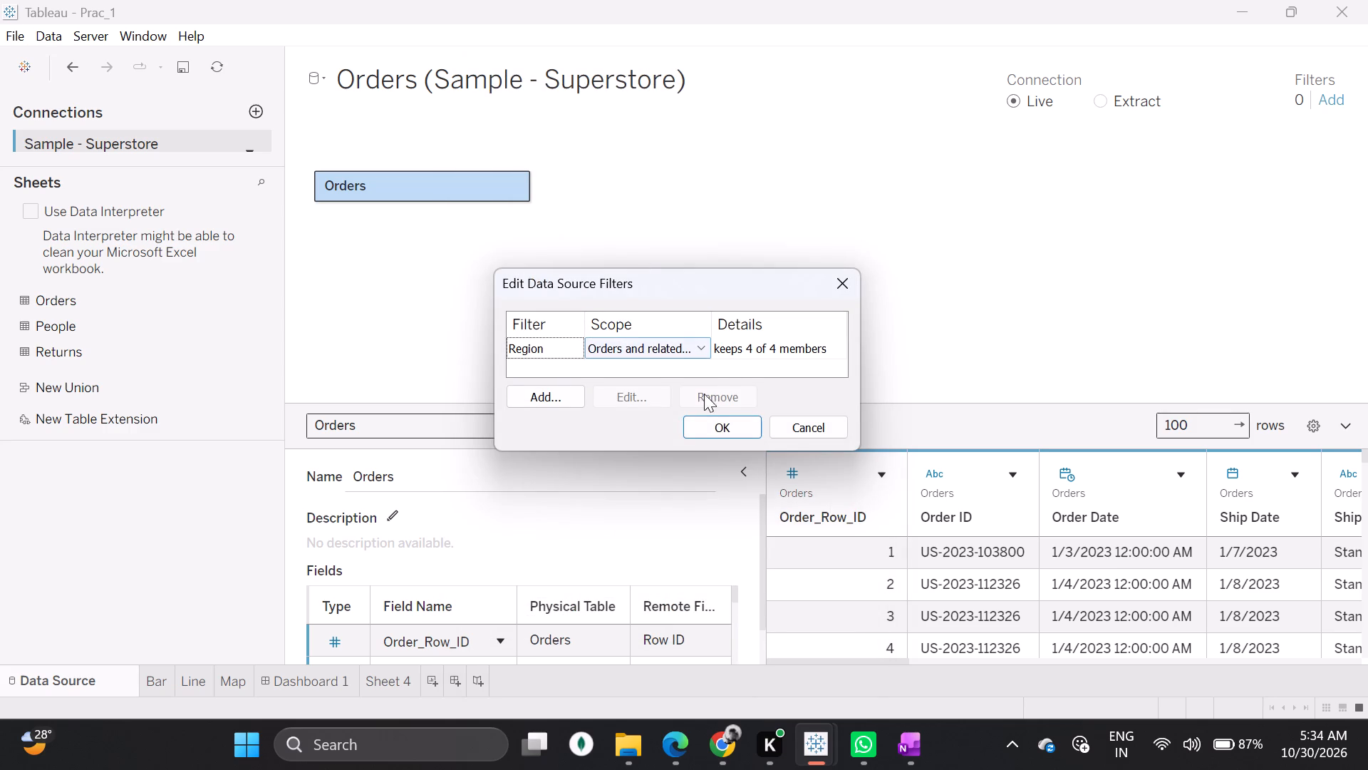
left_click(700, 419)
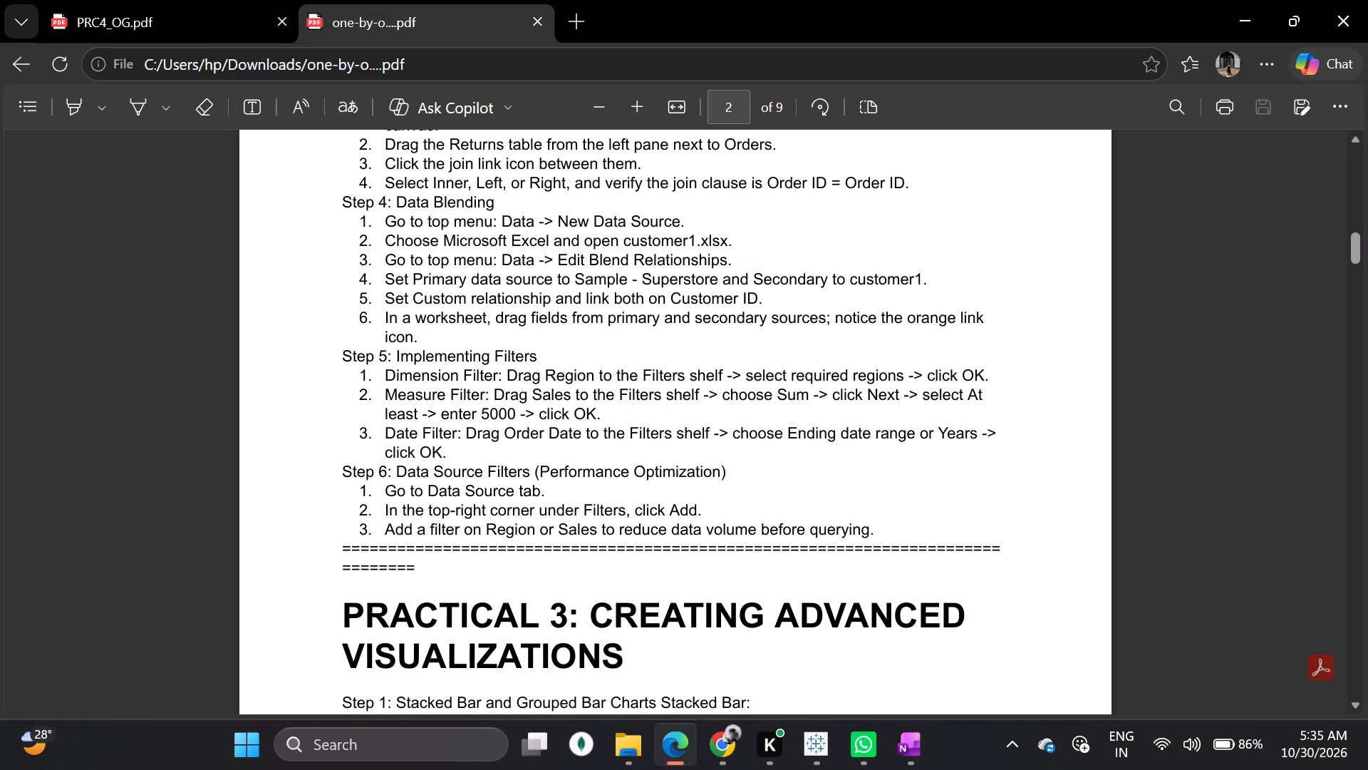
Return to the PDF in Edge and review the instructions from Practical 2's filters through Practical 3's charts to Practical 4's calculations and LODs.
scroll(484, 405, "up", 1)
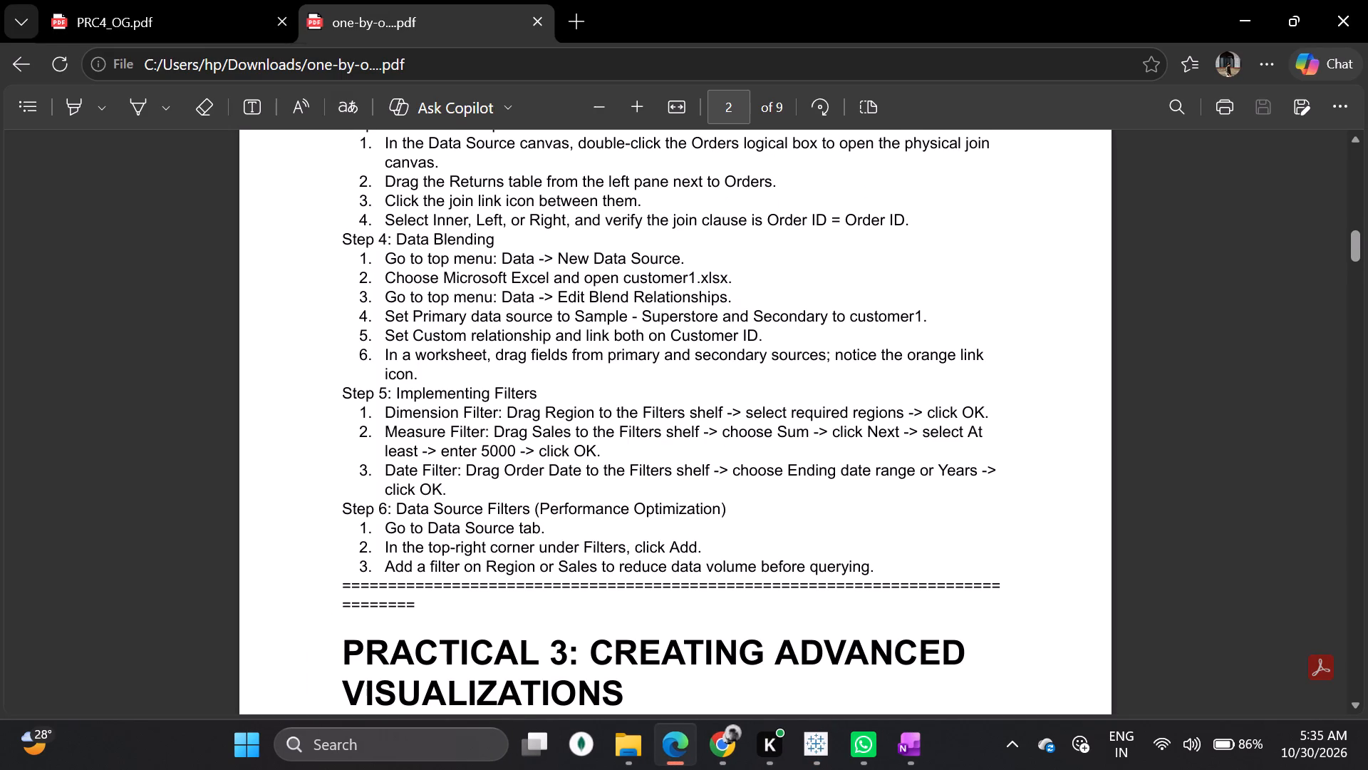
scroll(585, 365, "down", 1)
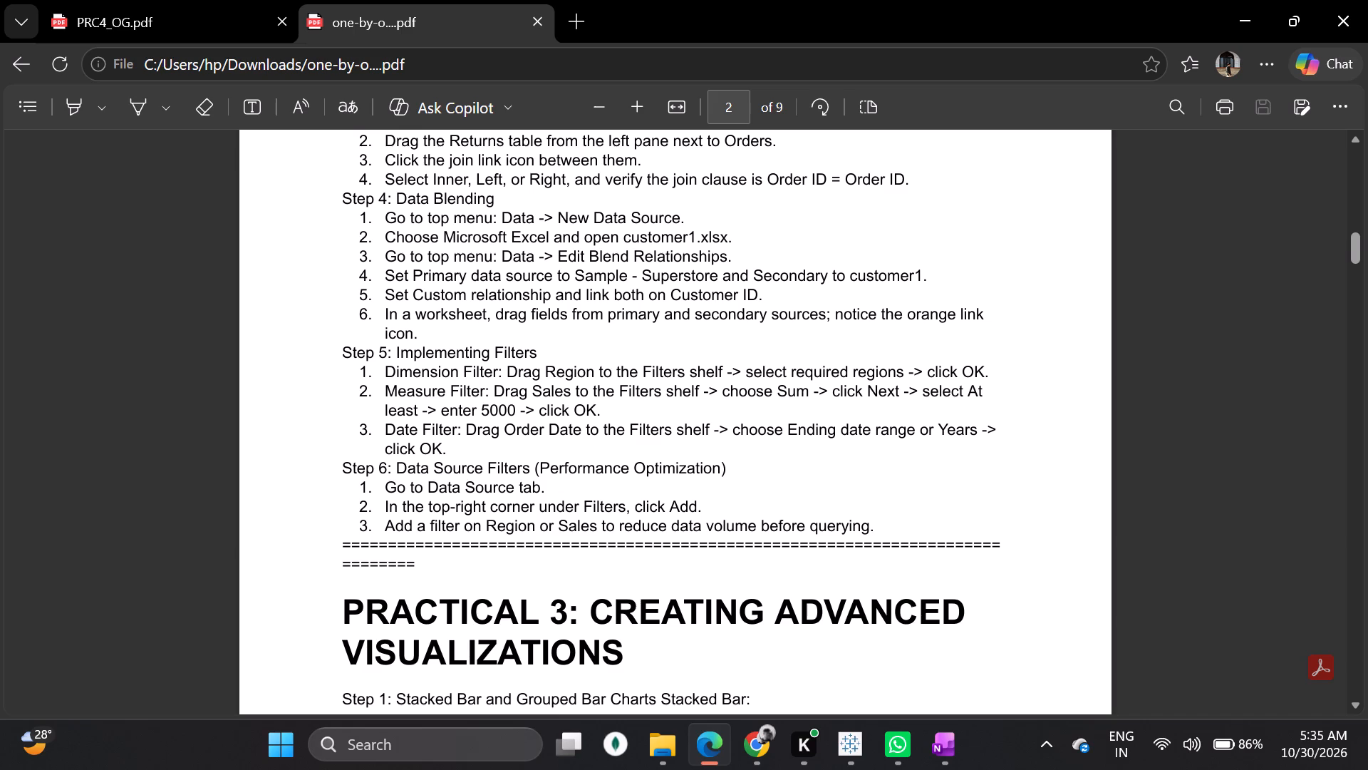
scroll(585, 365, "down", 3)
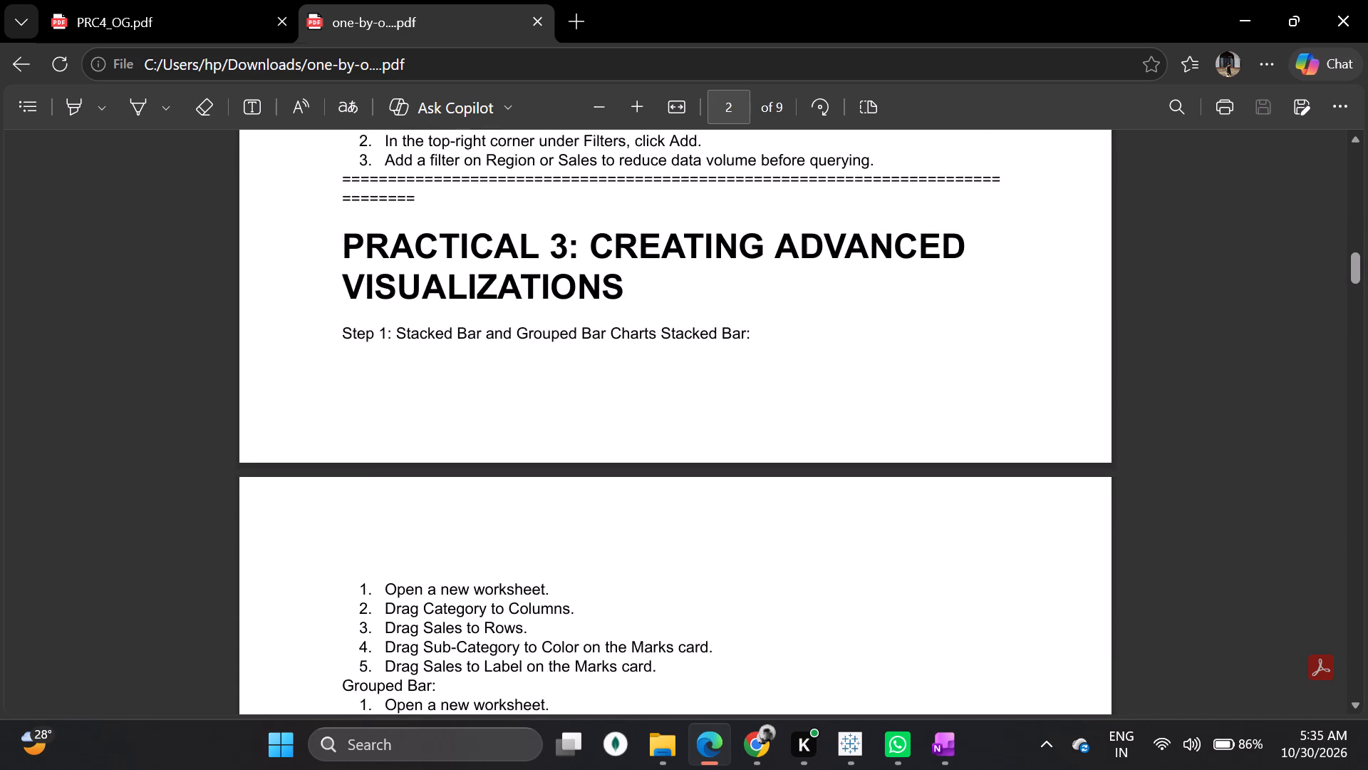
scroll(585, 365, "down", 1)
scroll(585, 365, "up", 1)
scroll(585, 365, "down", 4)
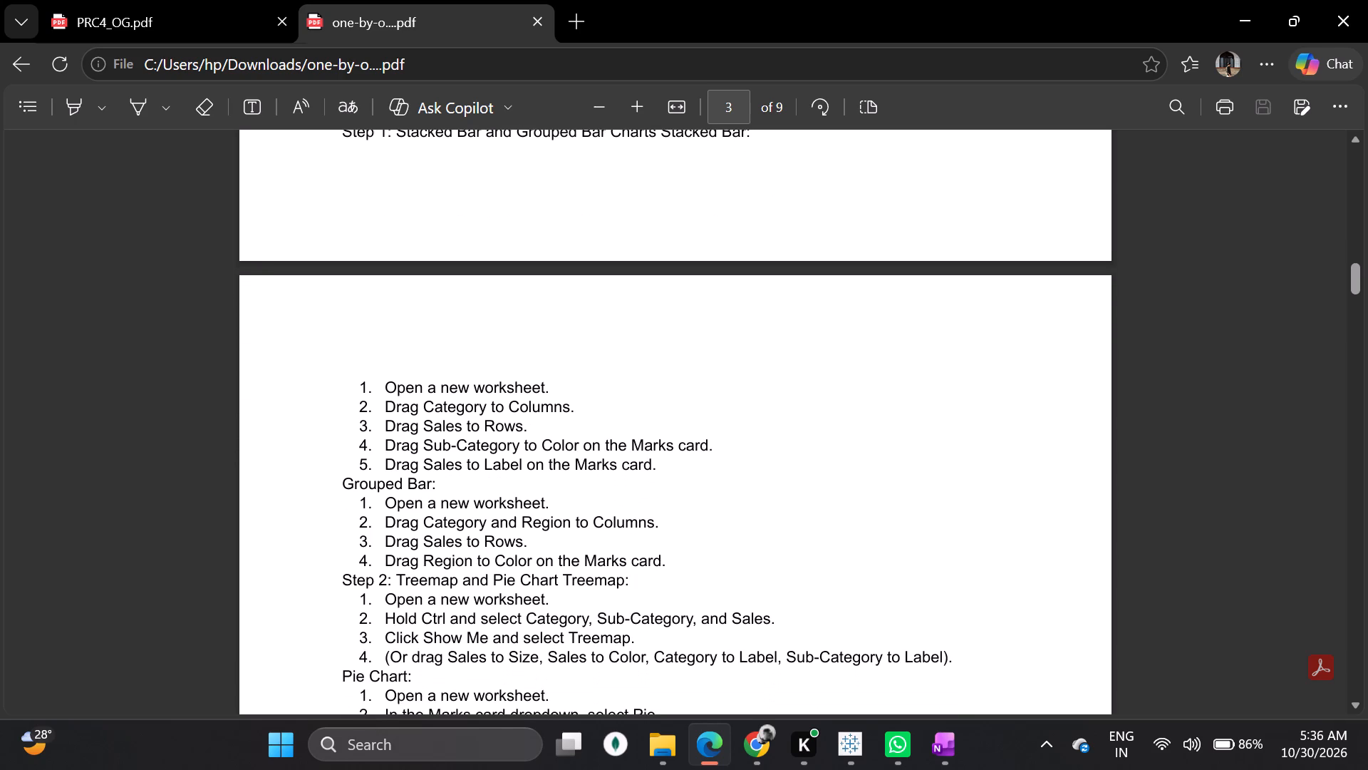
scroll(579, 391, "down", 4)
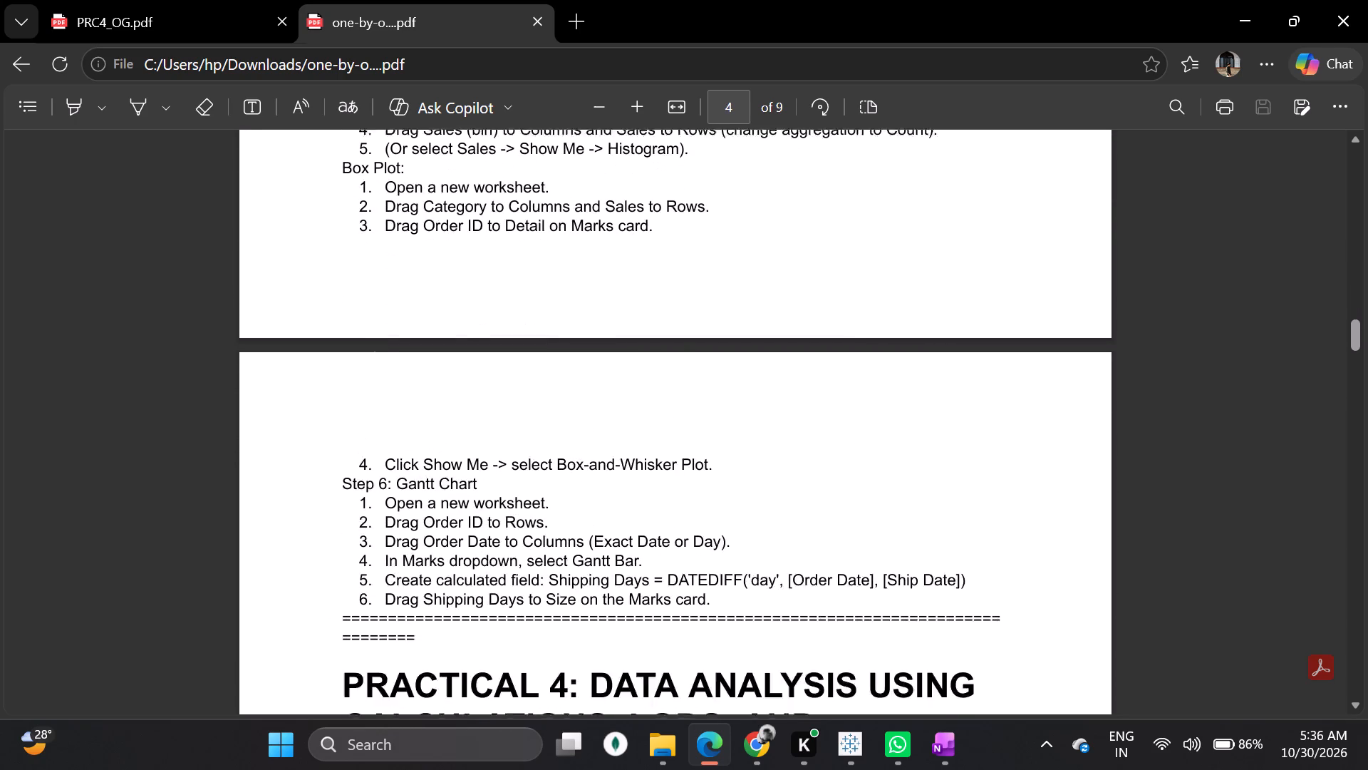
scroll(579, 391, "down", 4)
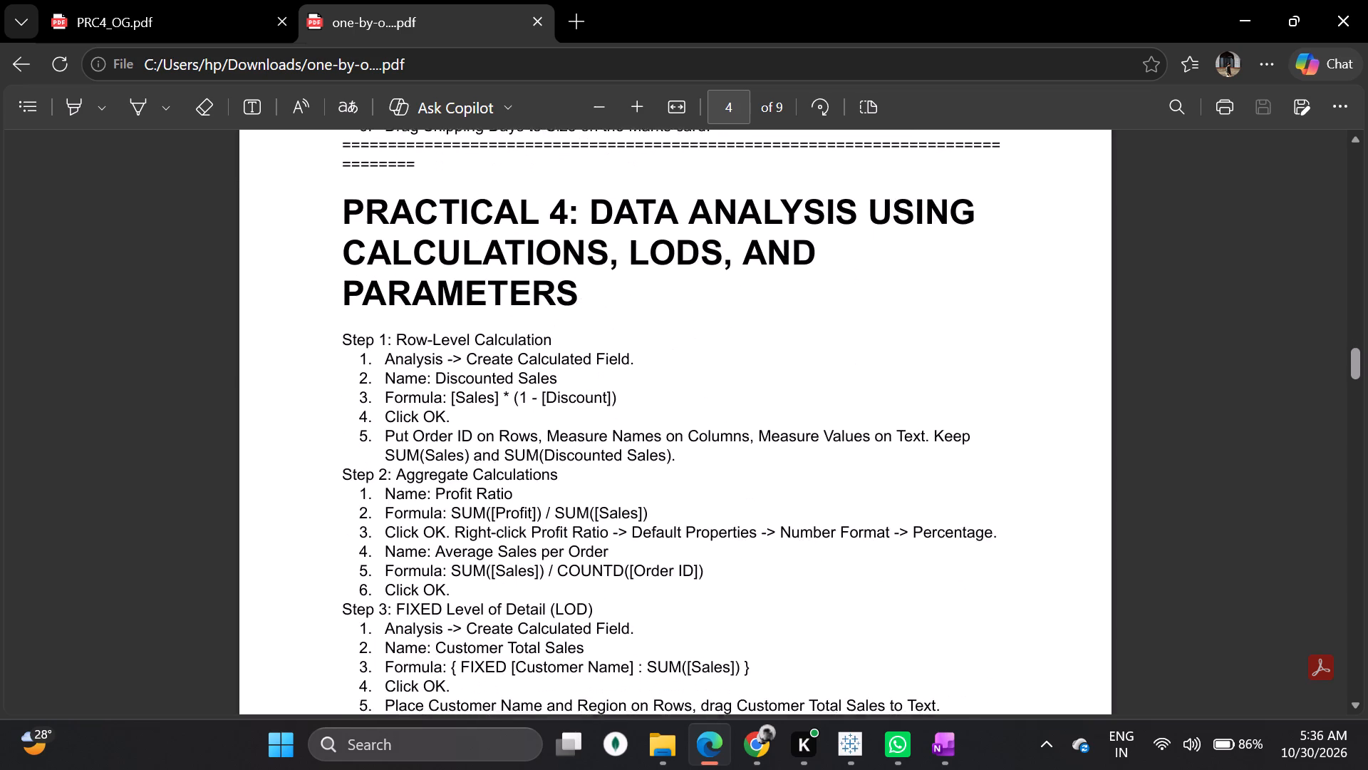
scroll(579, 391, "down", 1)
scroll(579, 391, "up", 3)
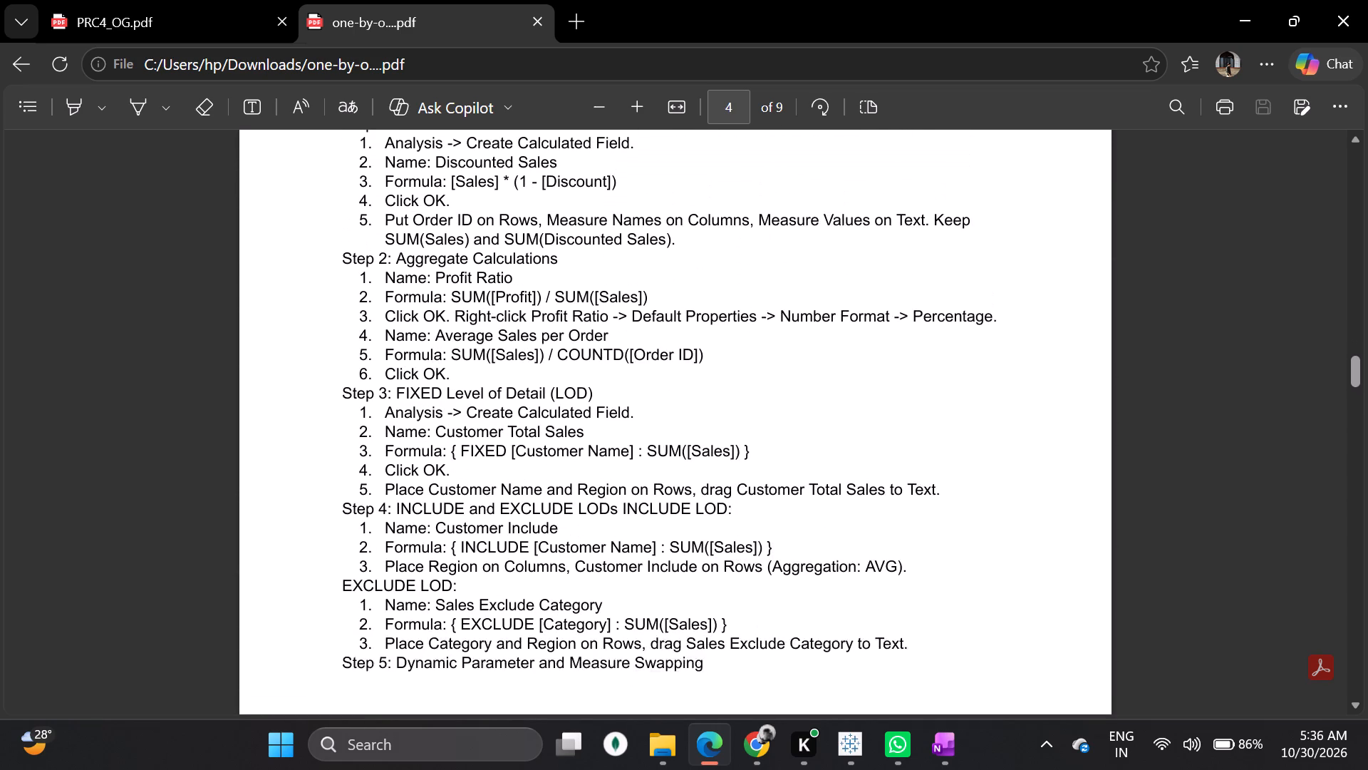
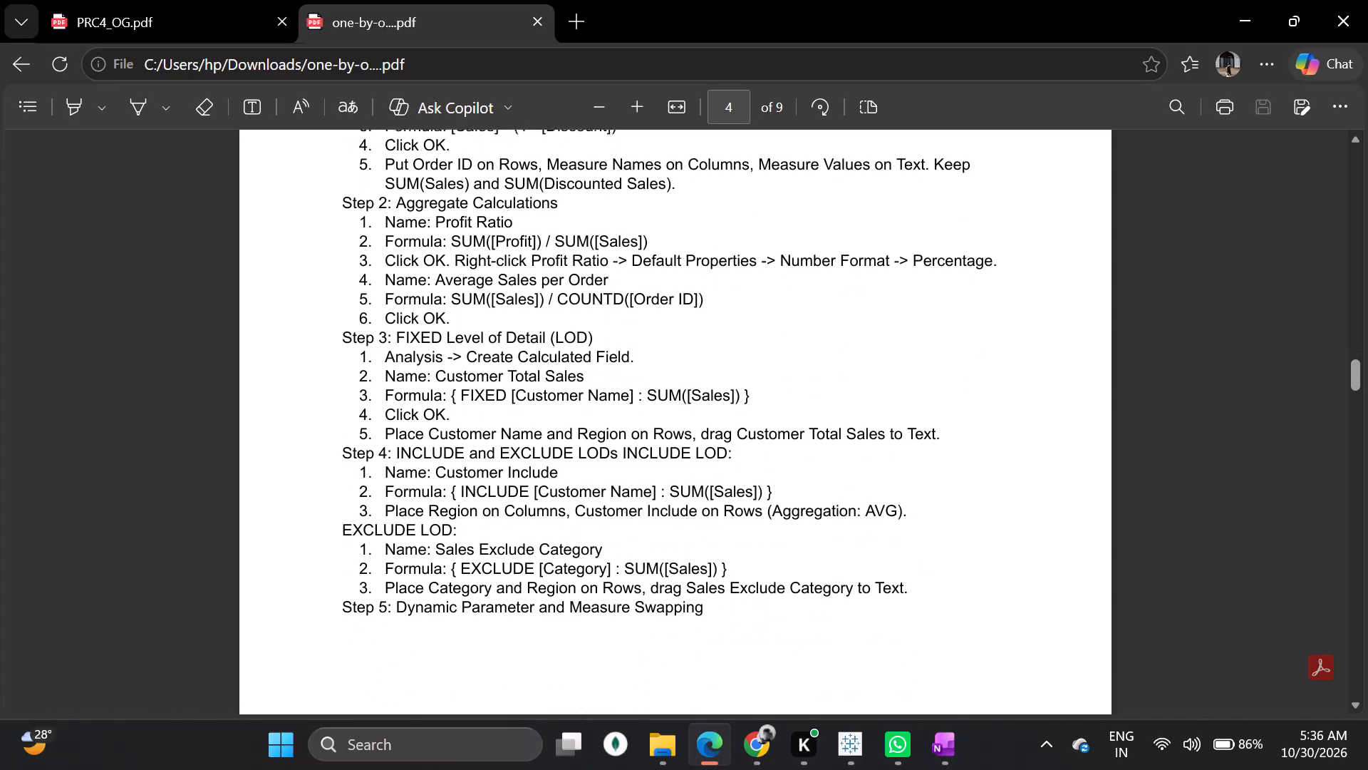
Review the PDF's remaining Practical 4 steps, Practical 8's advanced analytics and forecasting, and the start of Practical 11.
scroll(535, 451, "down", 1)
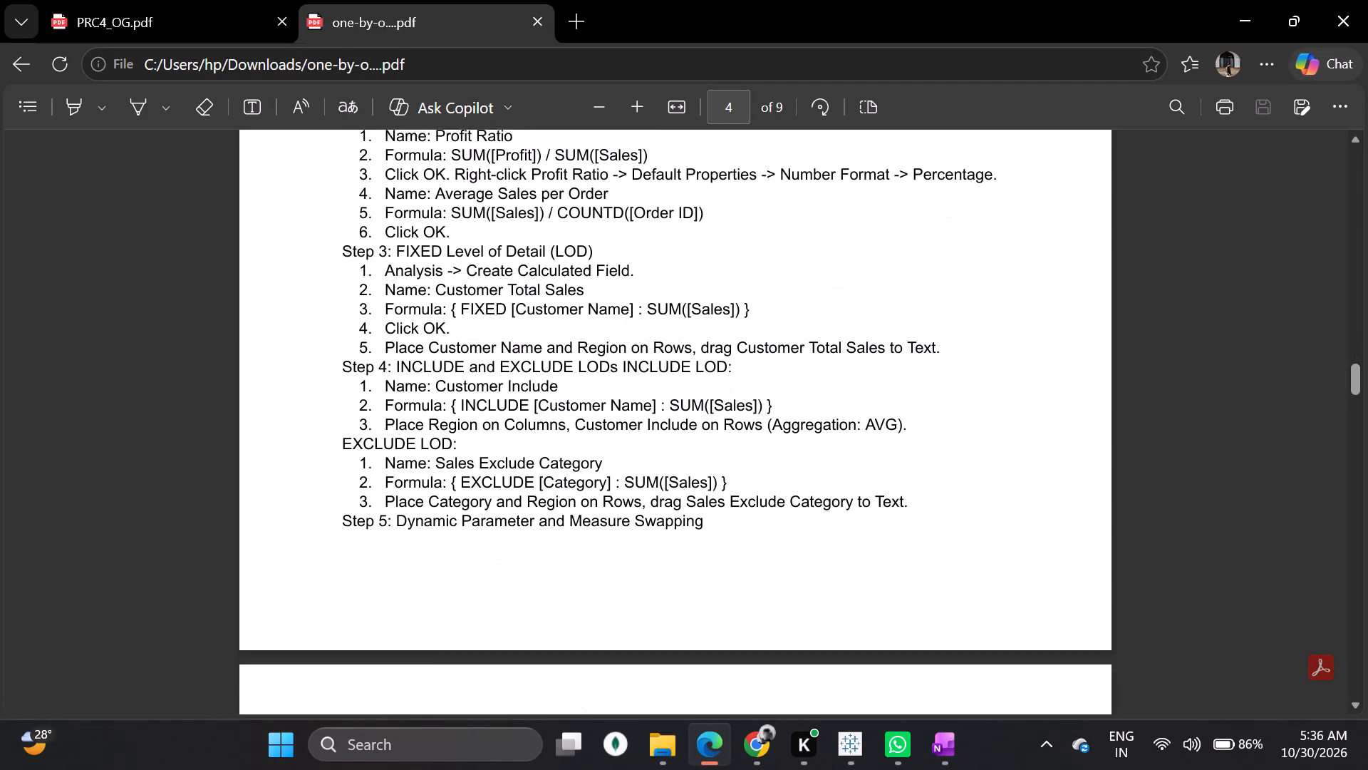
scroll(535, 451, "down", 2)
scroll(535, 451, "up", 4)
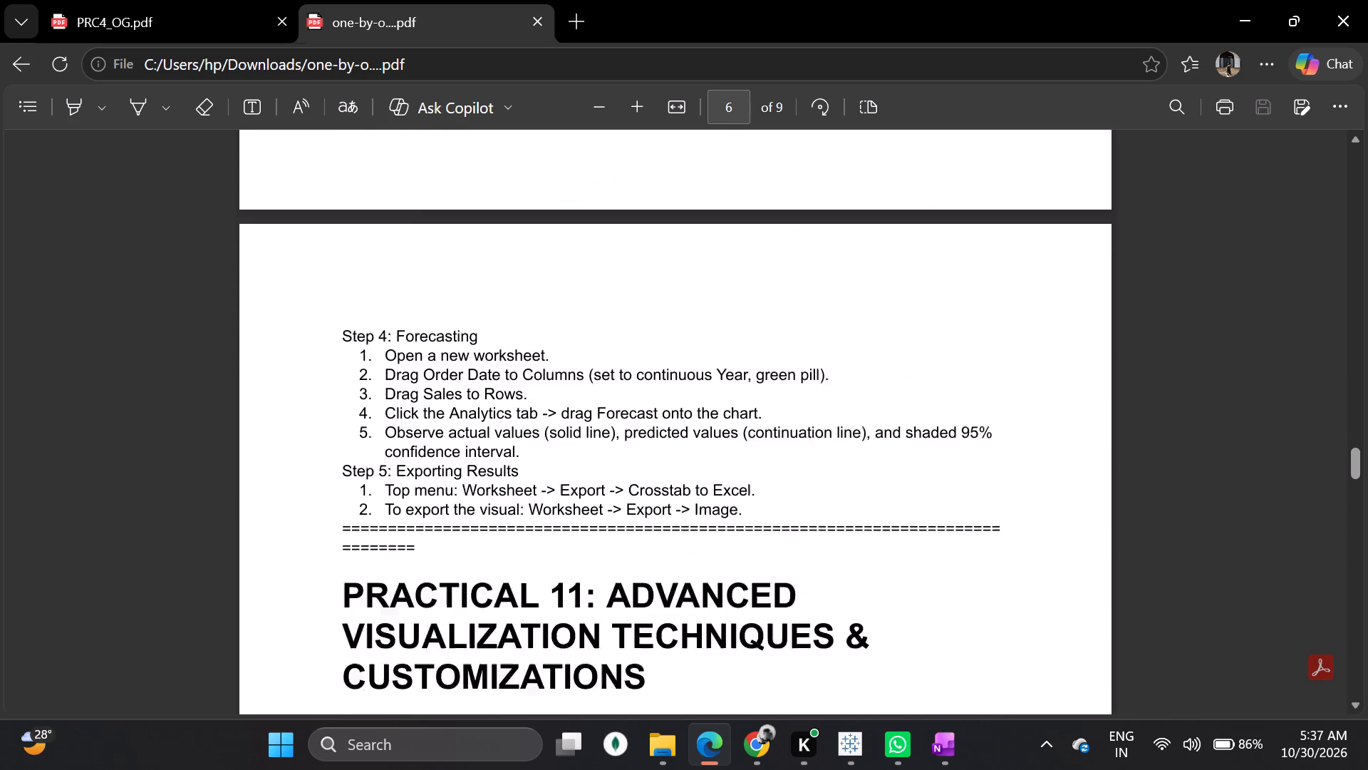
scroll(535, 451, "down", 1)
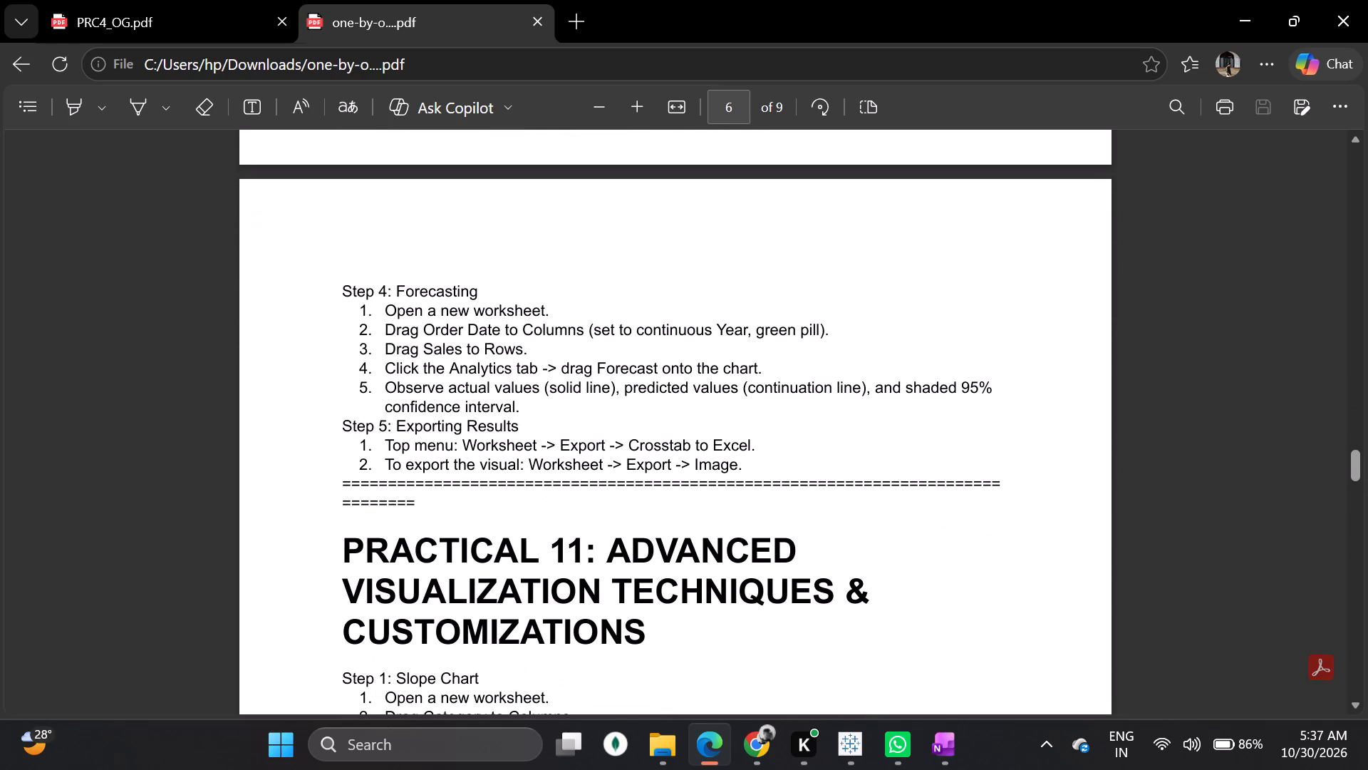
left_click_drag(778, 471, 311, 292)
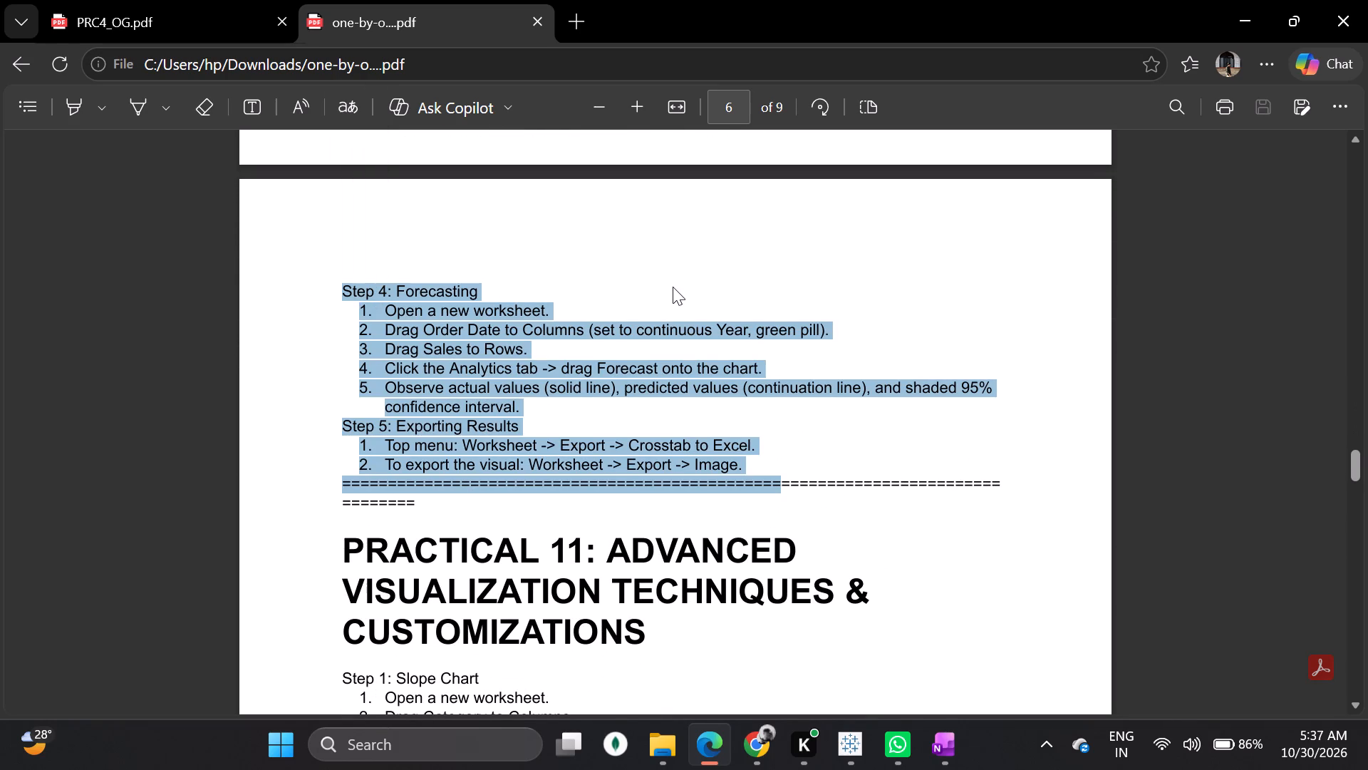
left_click(673, 287)
scroll(673, 287, "up", 4)
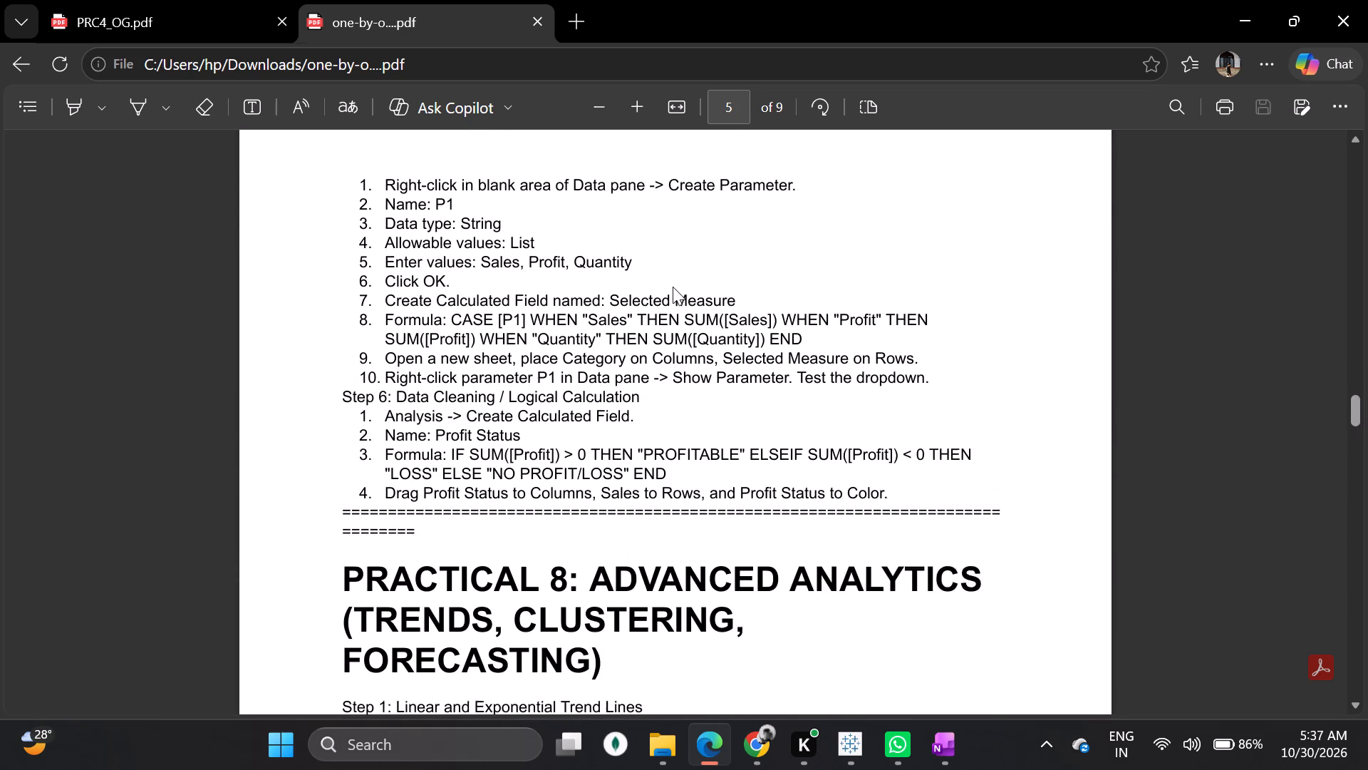
scroll(673, 287, "up", 1)
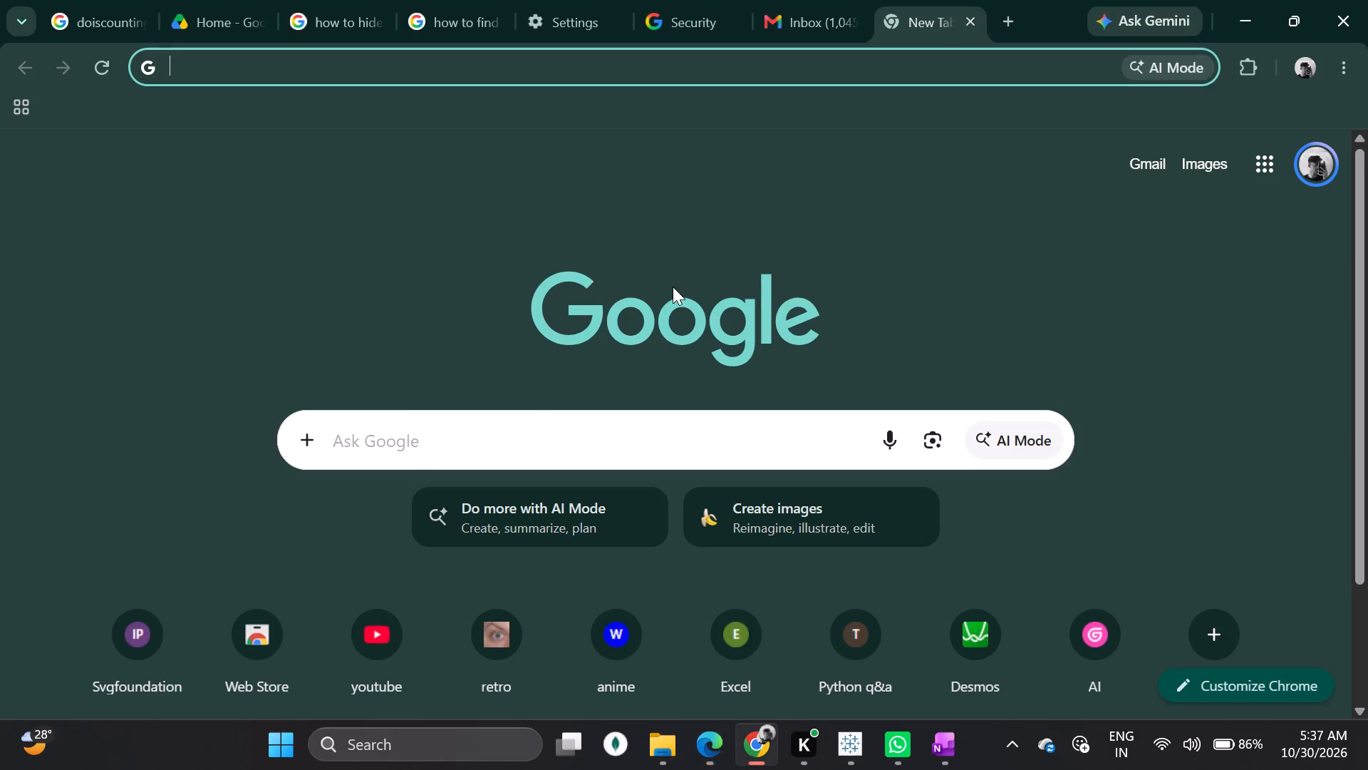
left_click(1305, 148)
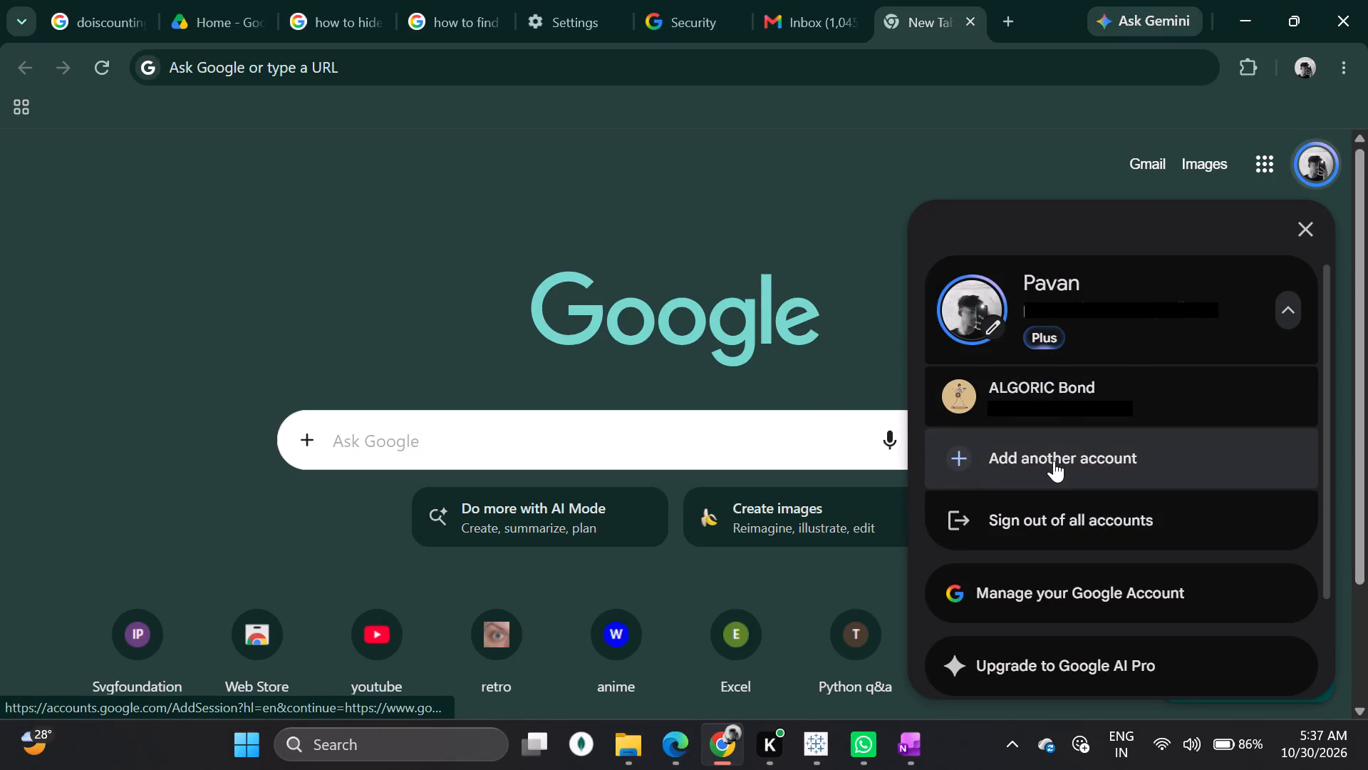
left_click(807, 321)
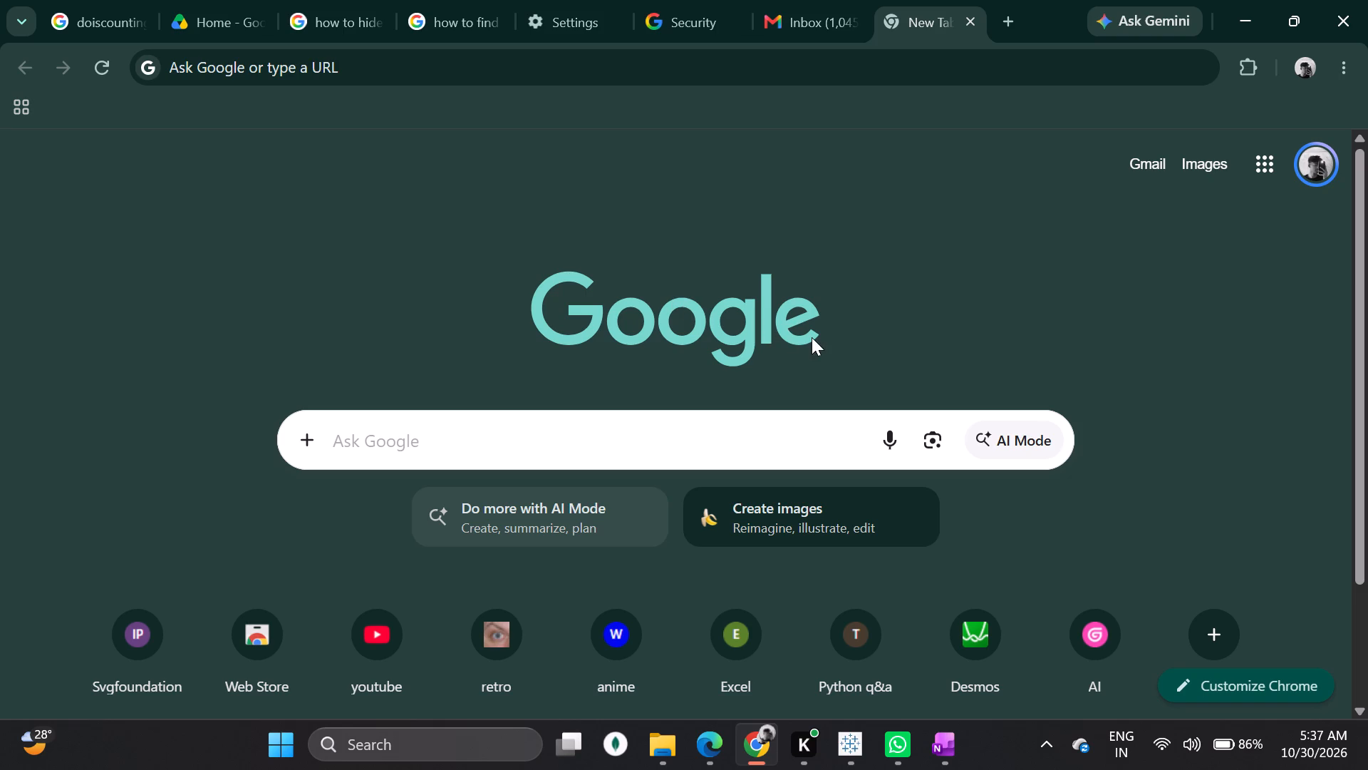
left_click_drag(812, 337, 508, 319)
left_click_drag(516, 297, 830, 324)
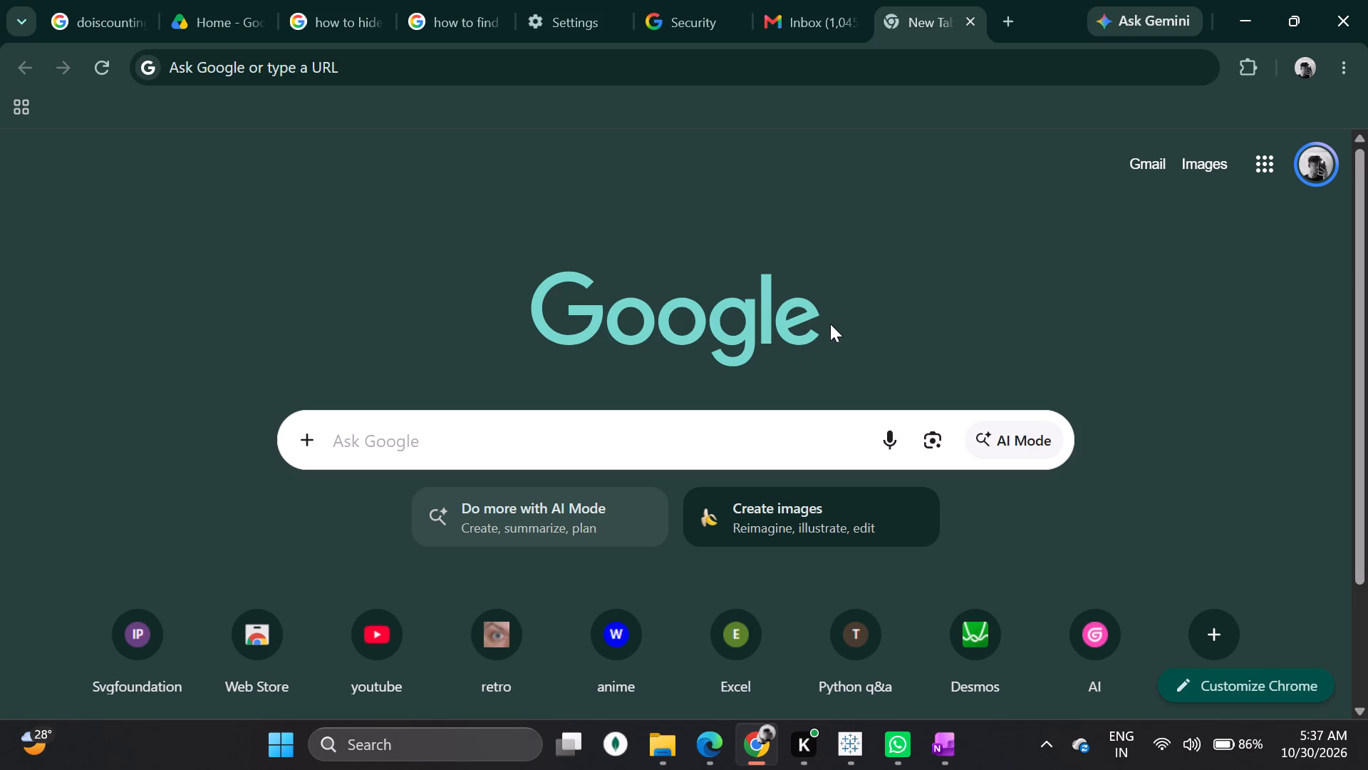
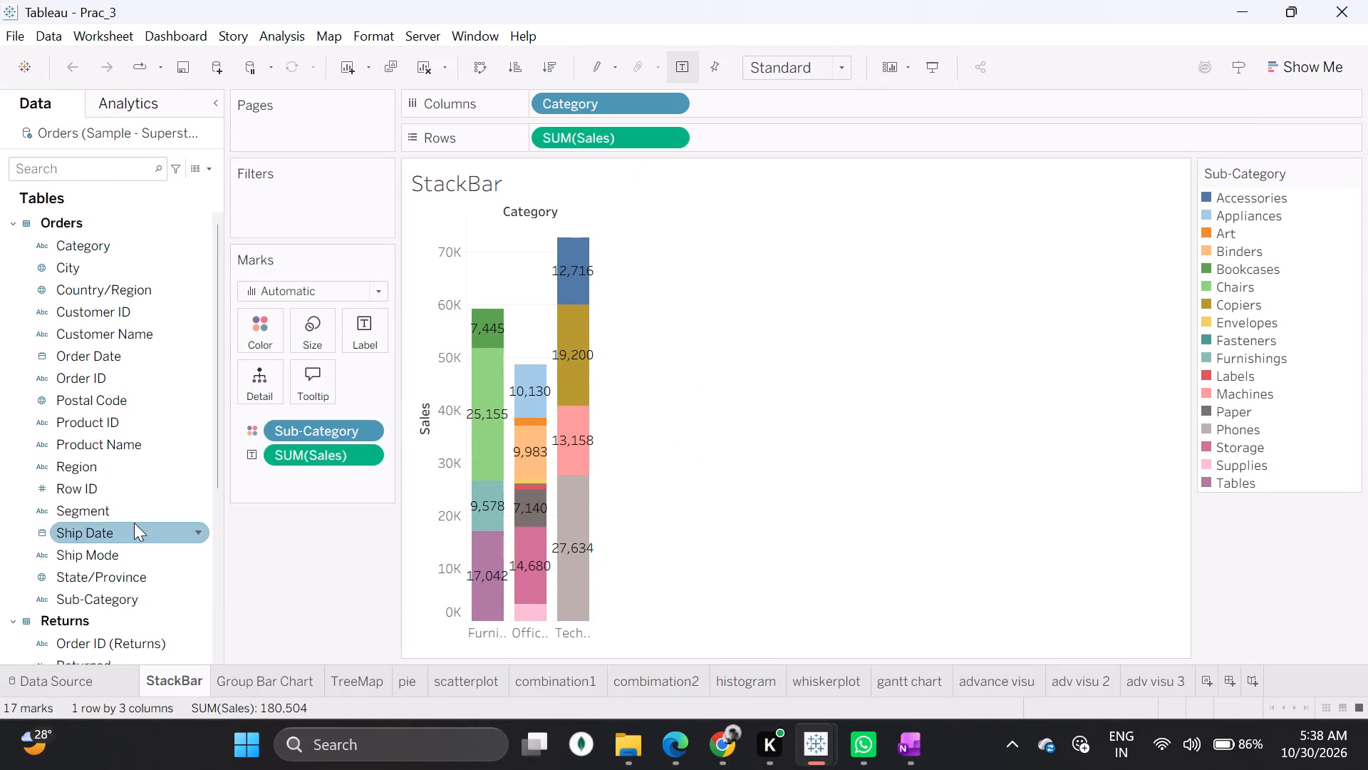
Review the Group Bar Chart, TreeMap, pie, scatterplot, combination1, histogram and whiskerplot worksheets in the Prac_3 workbook.
left_click(277, 675)
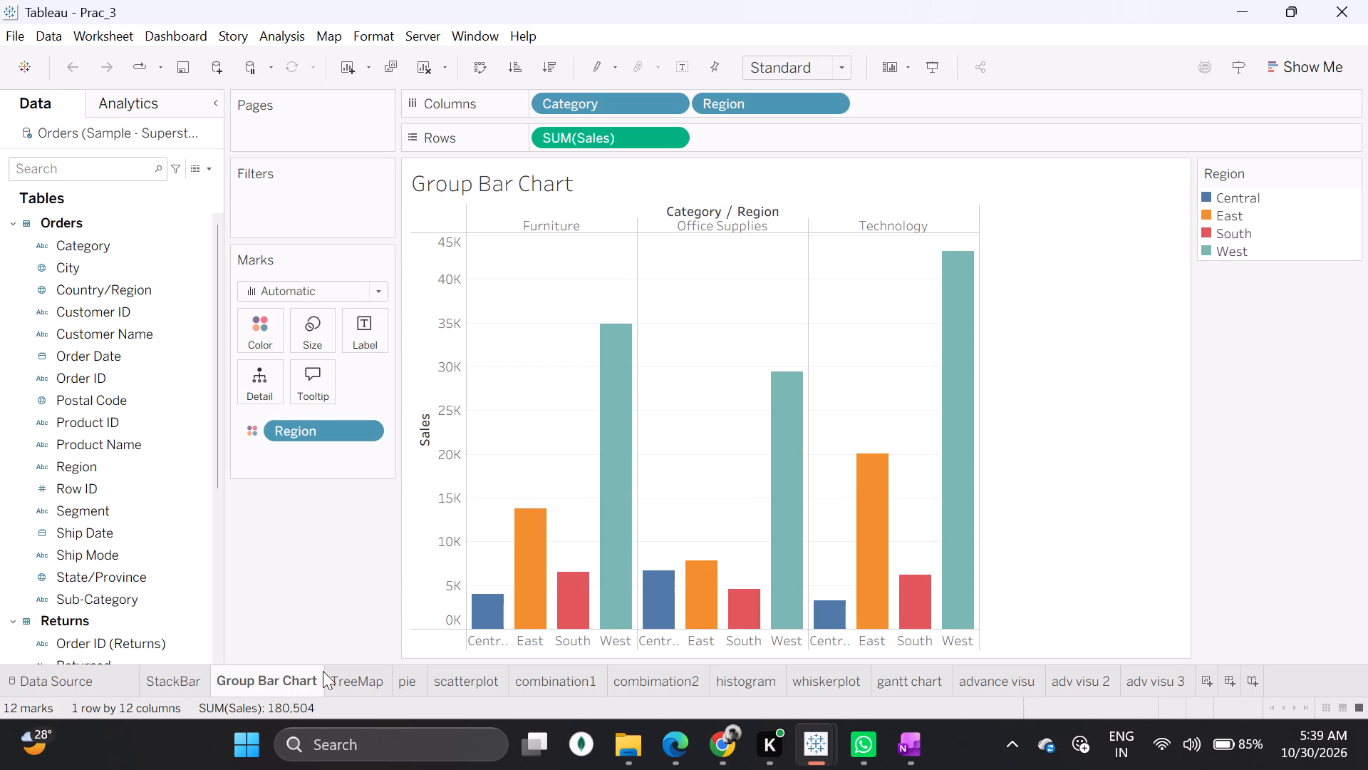
left_click(364, 687)
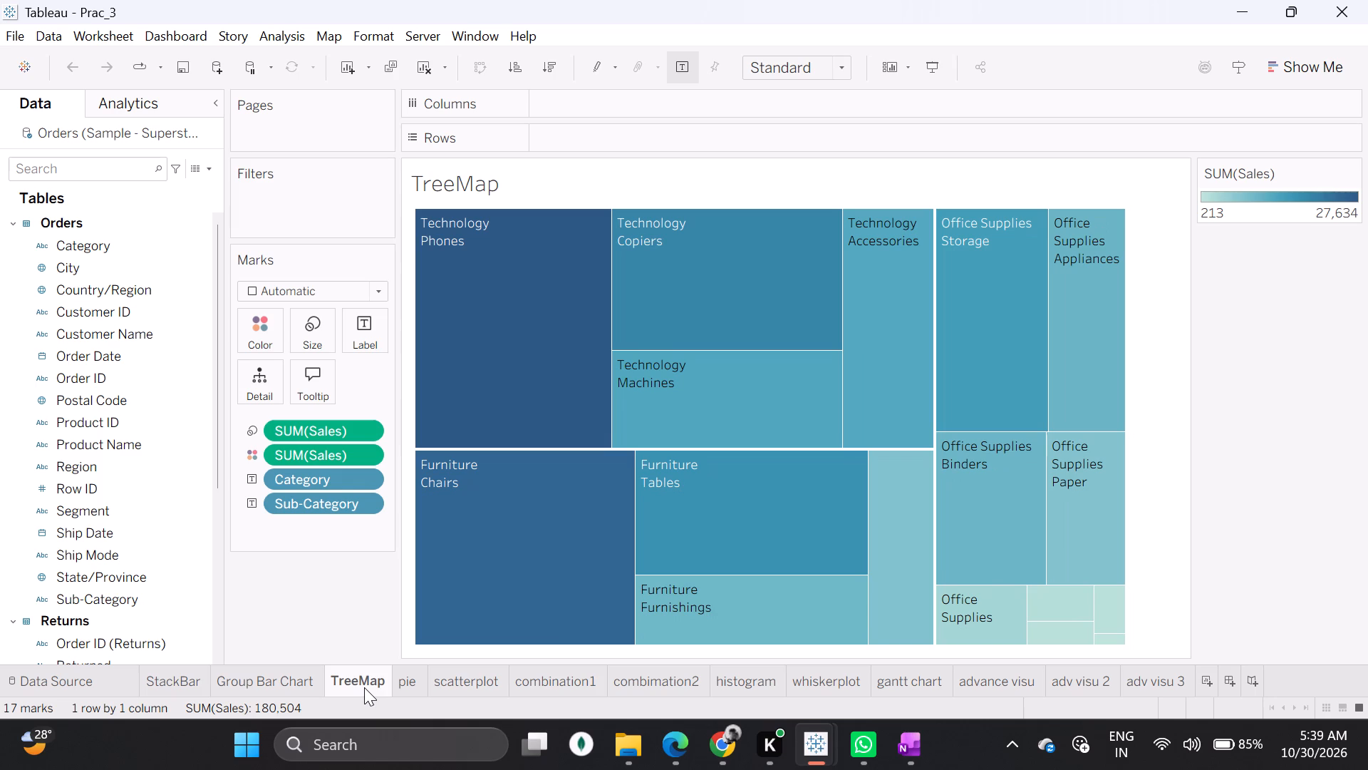
left_click(405, 688)
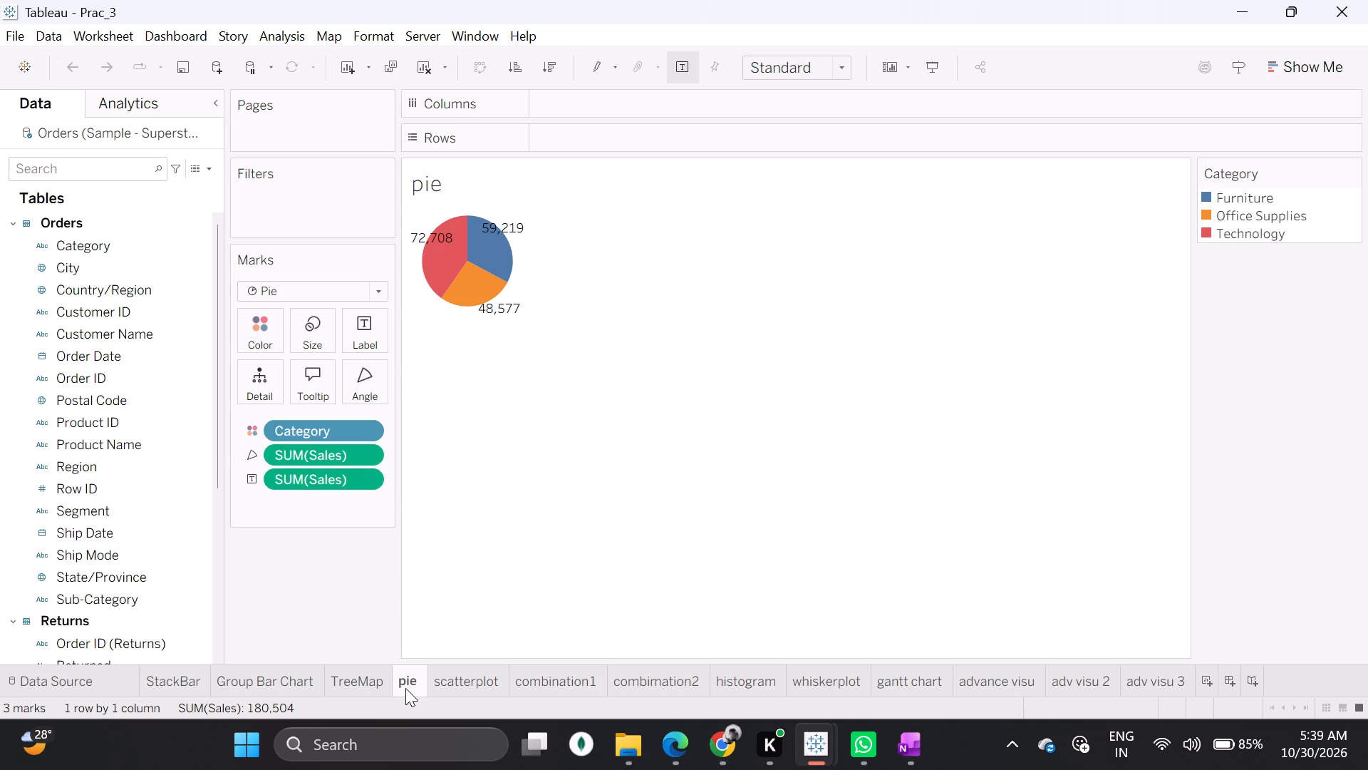
left_click(473, 664)
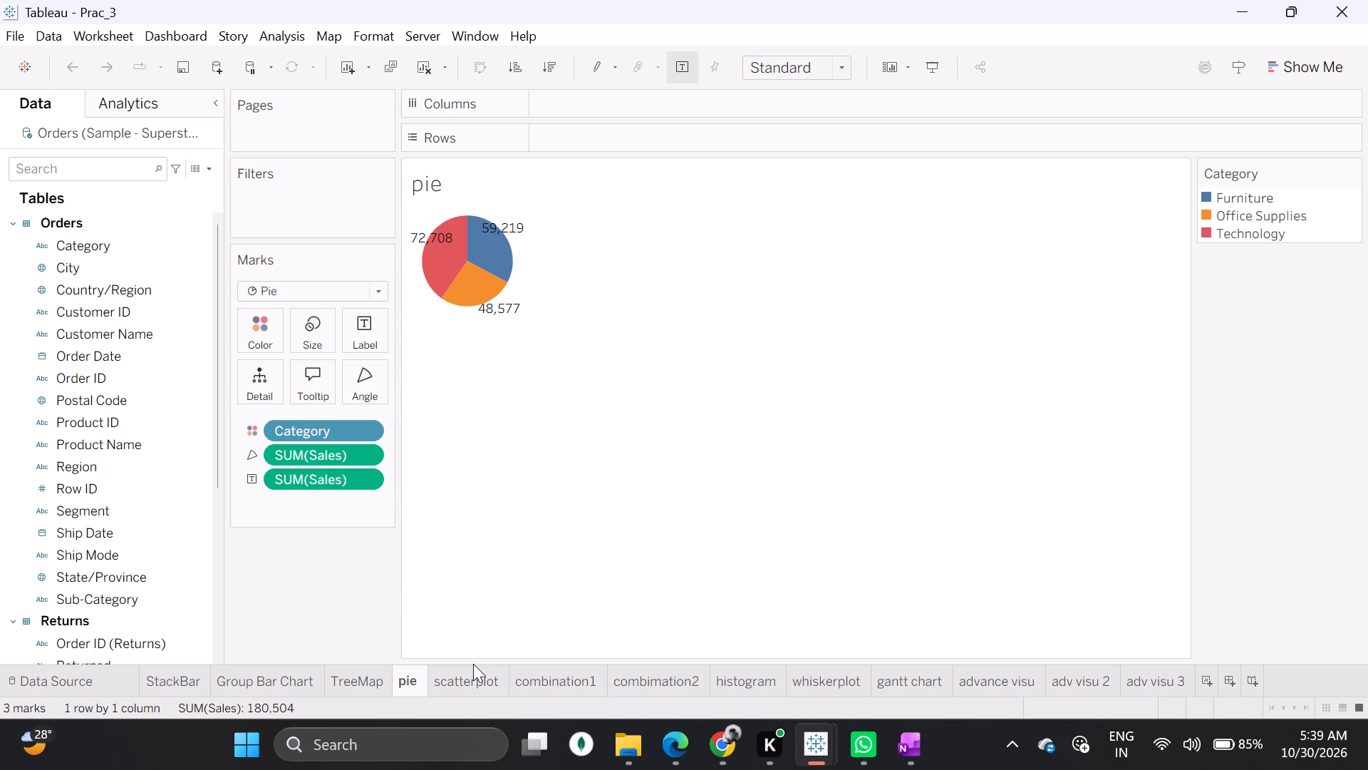
left_click(469, 678)
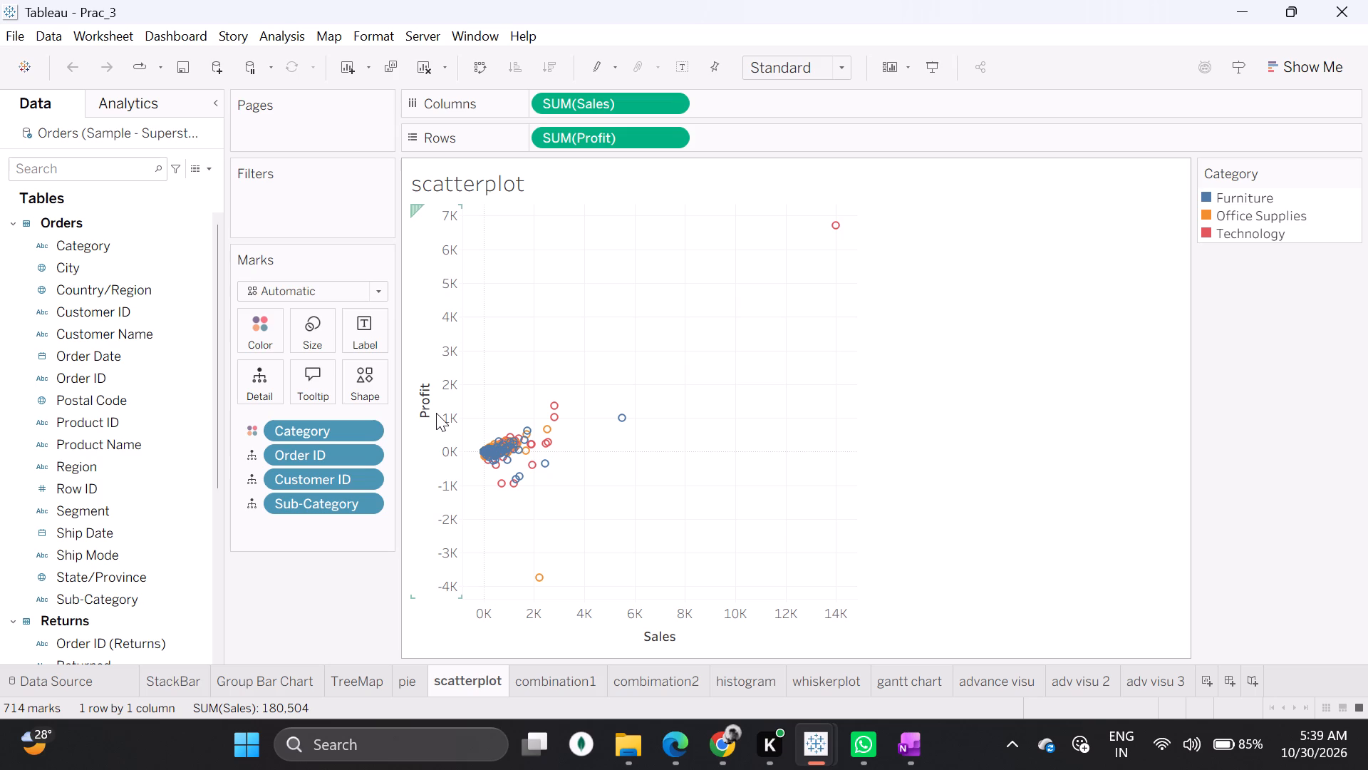
left_click(538, 682)
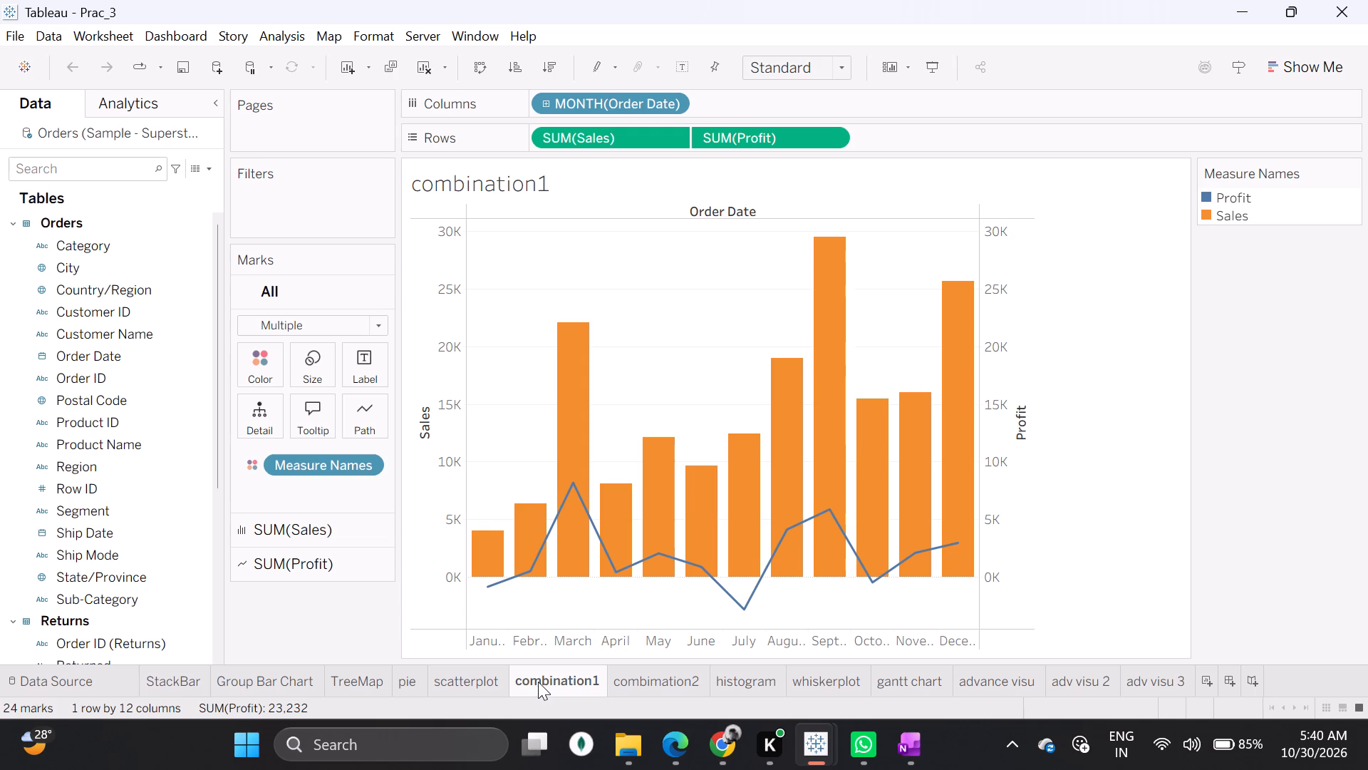
left_click(715, 690)
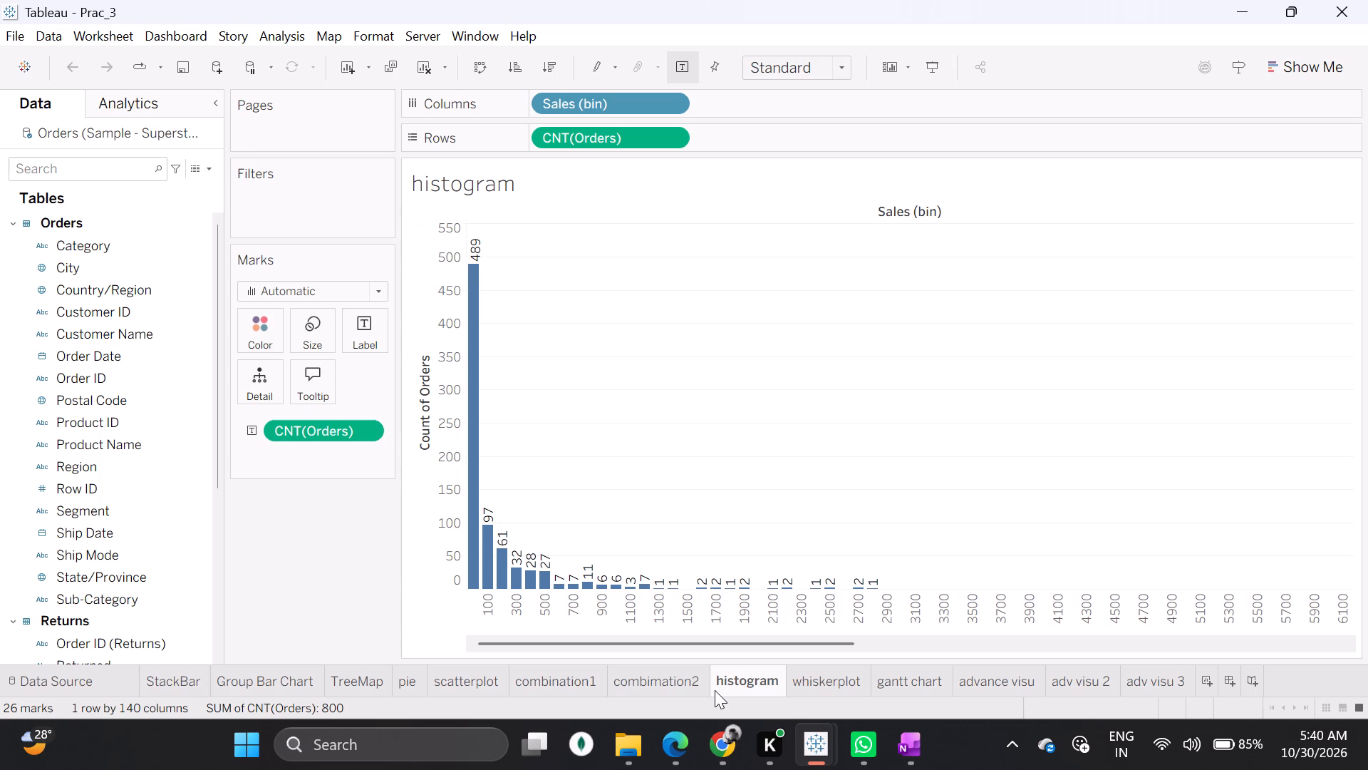
left_click(827, 677)
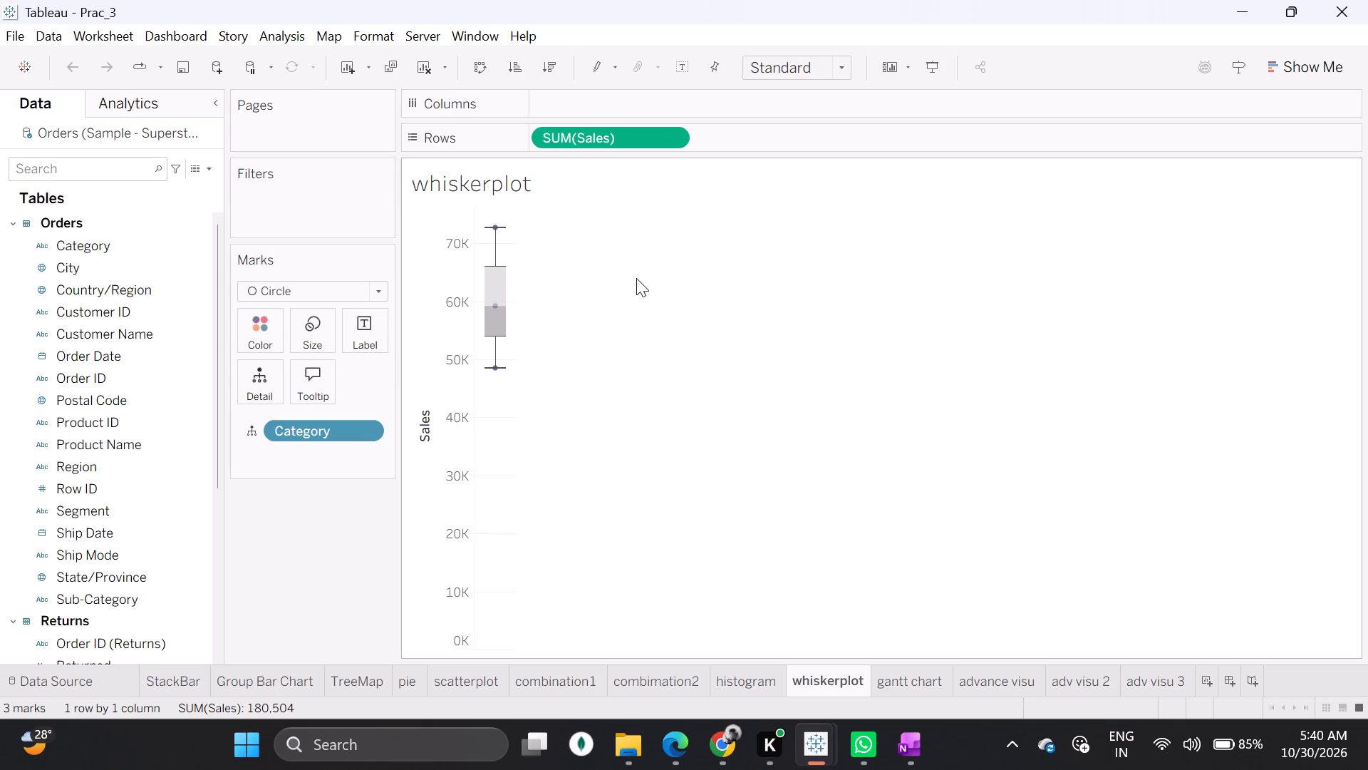
Examine the gantt chart worksheet's shipping-days marks for each Order ID across the order years.
left_click(900, 672)
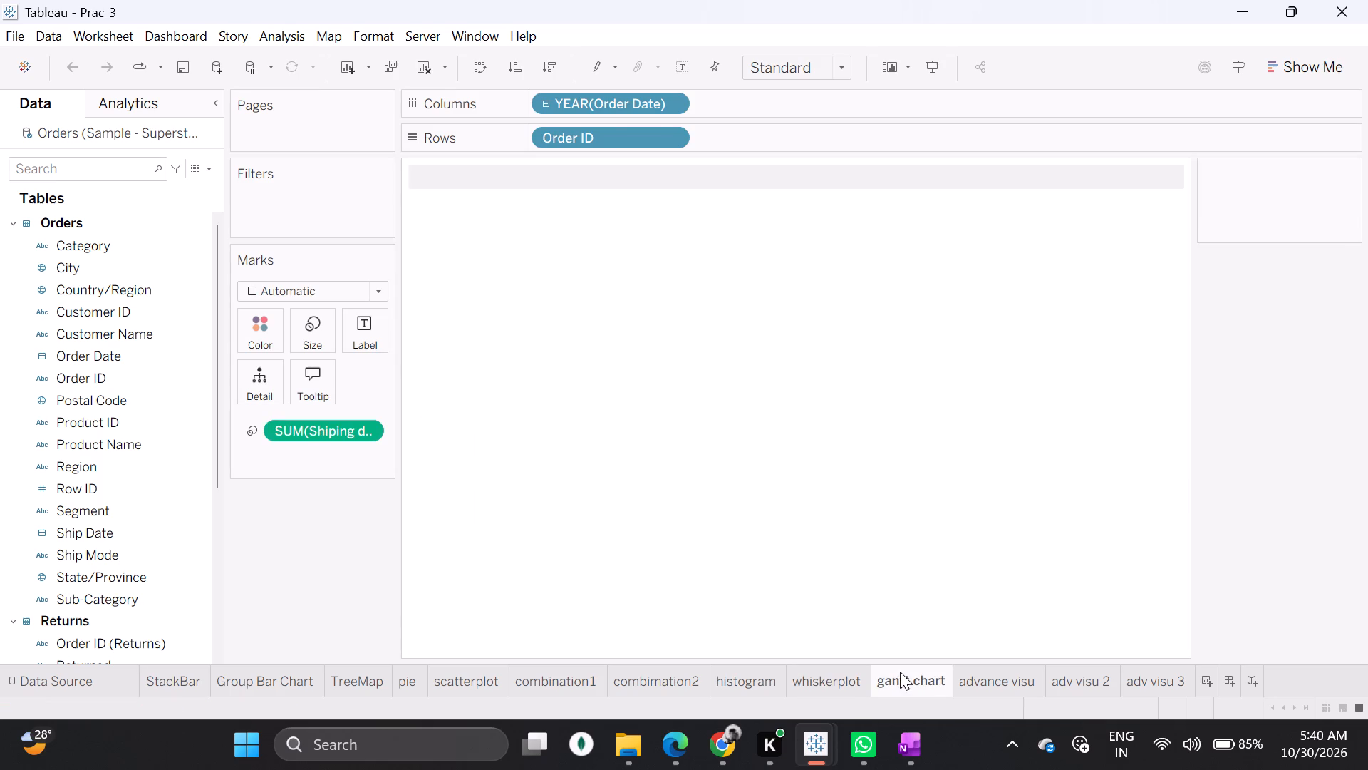
scroll(595, 381, "down", 9)
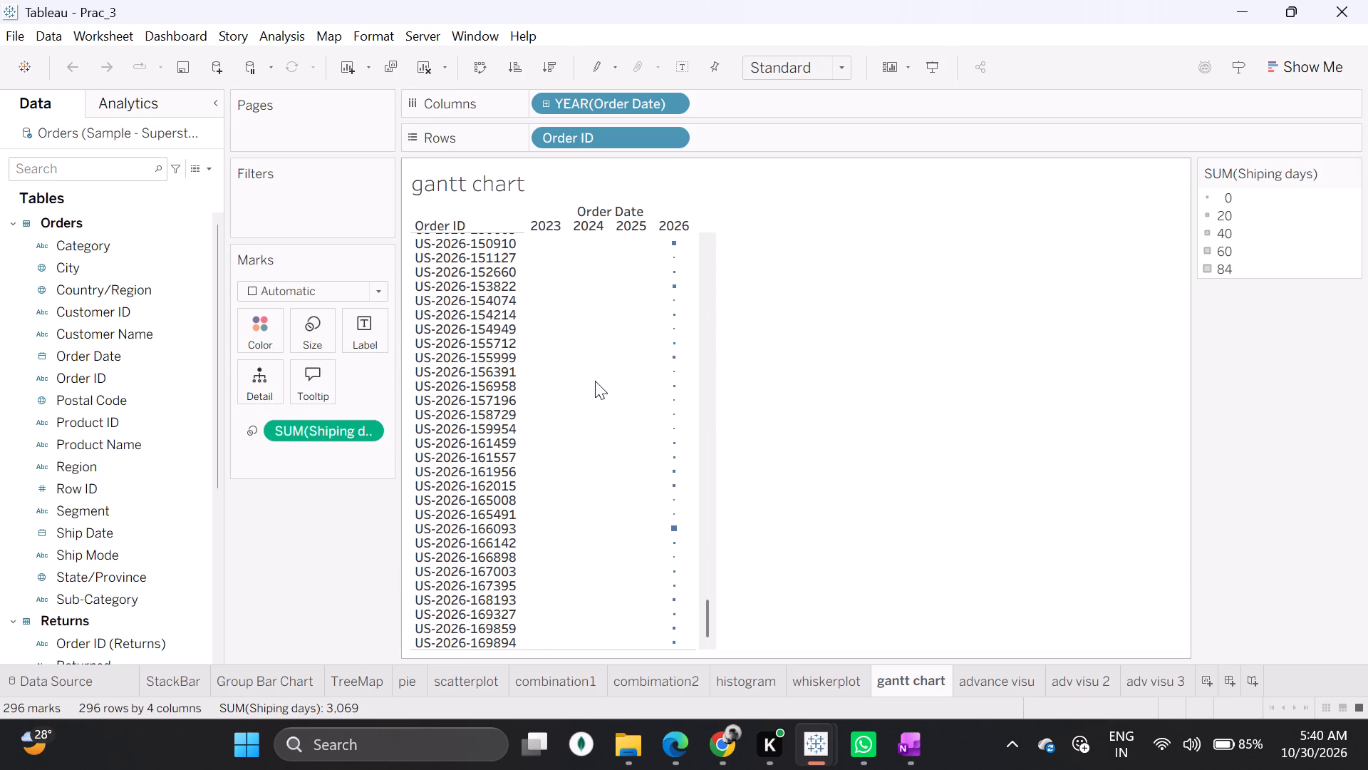
scroll(595, 381, "down", 9)
scroll(595, 381, "up", 14)
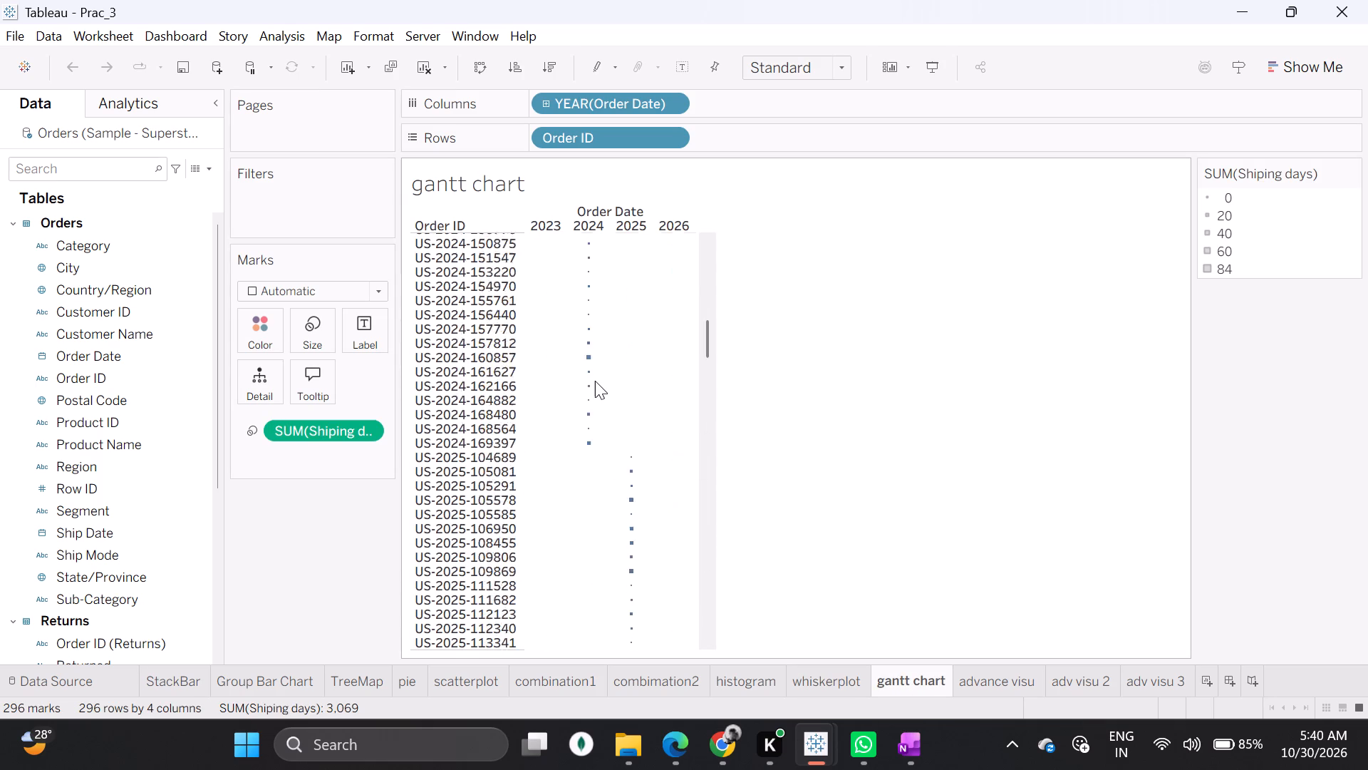
scroll(595, 381, "up", 7)
scroll(564, 381, "down", 10)
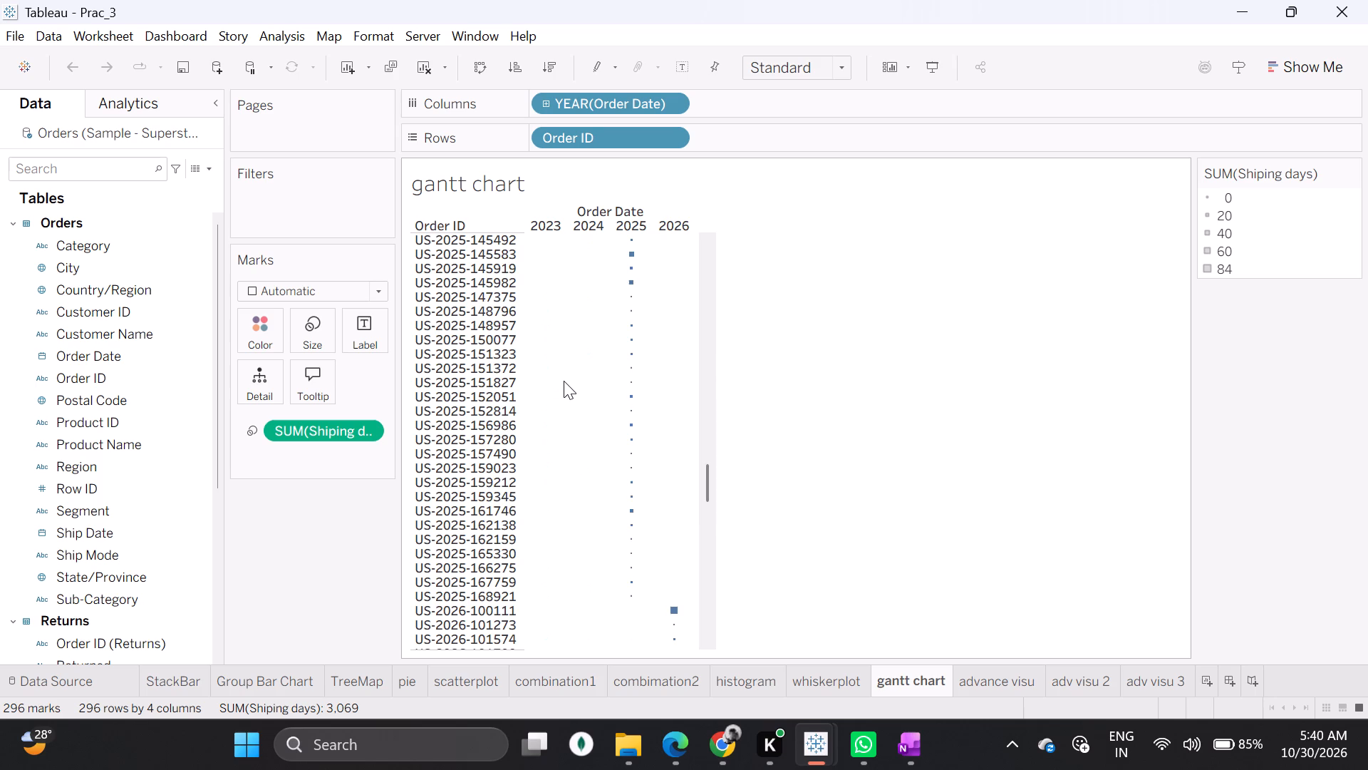
scroll(564, 381, "down", 4)
scroll(564, 381, "up", 7)
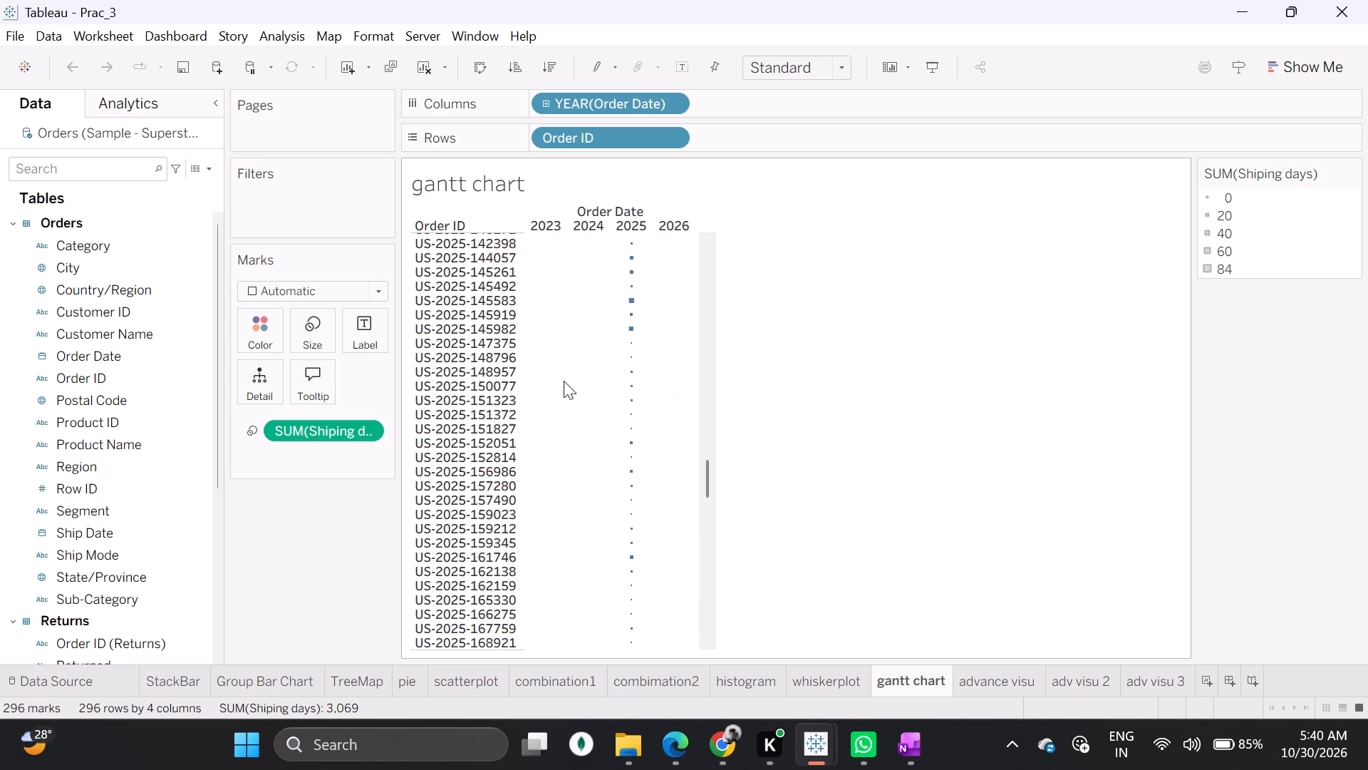
scroll(564, 381, "up", 7)
scroll(564, 381, "down", 11)
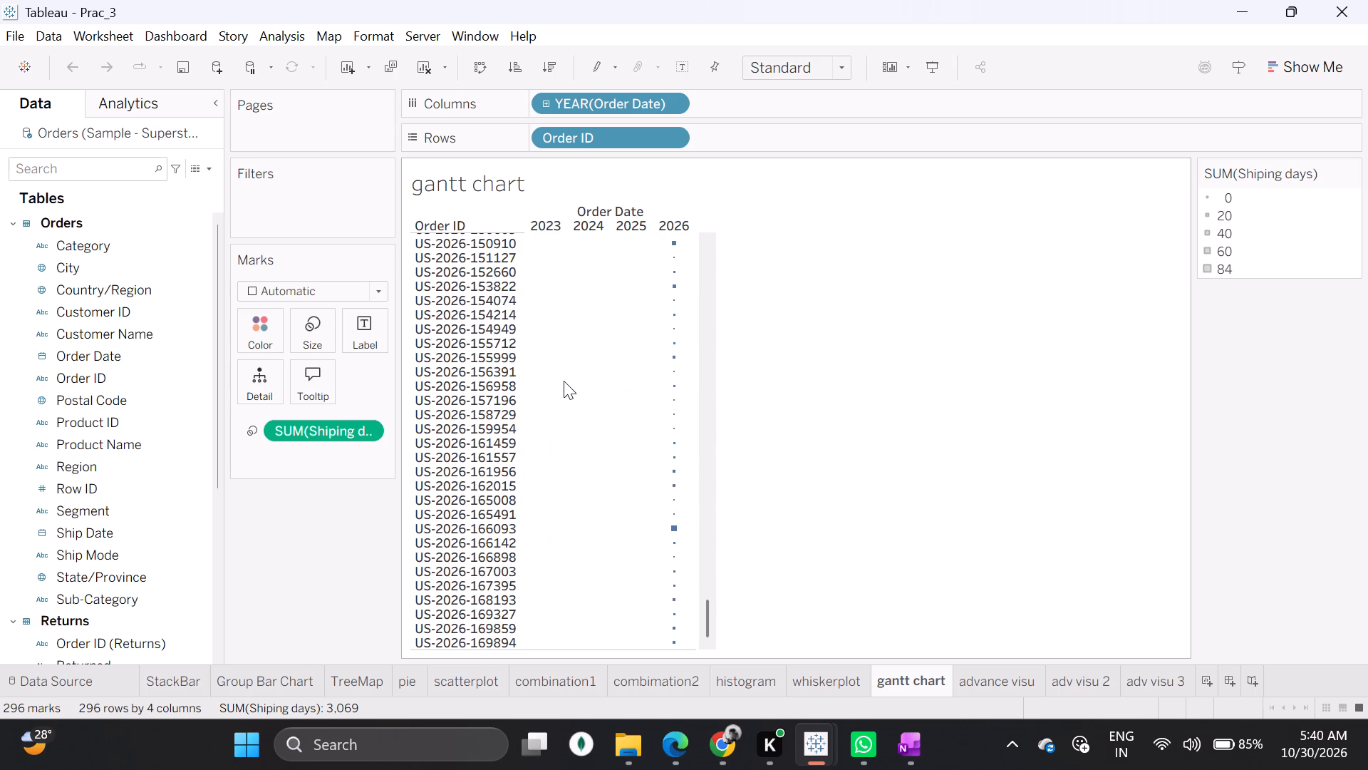
Finish looking through the gantt chart's Order ID rows and open the advance visu worksheet for review.
scroll(564, 381, "down", 2)
left_click(987, 673)
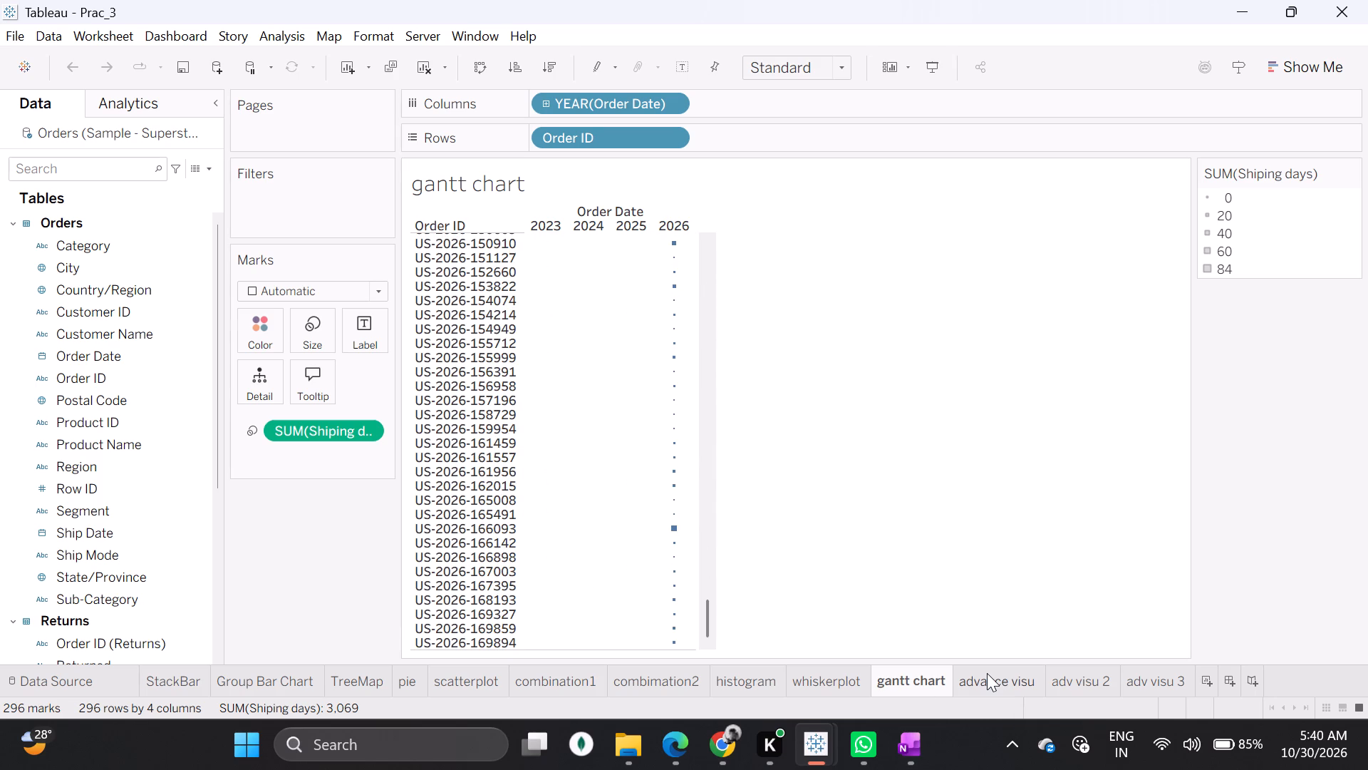